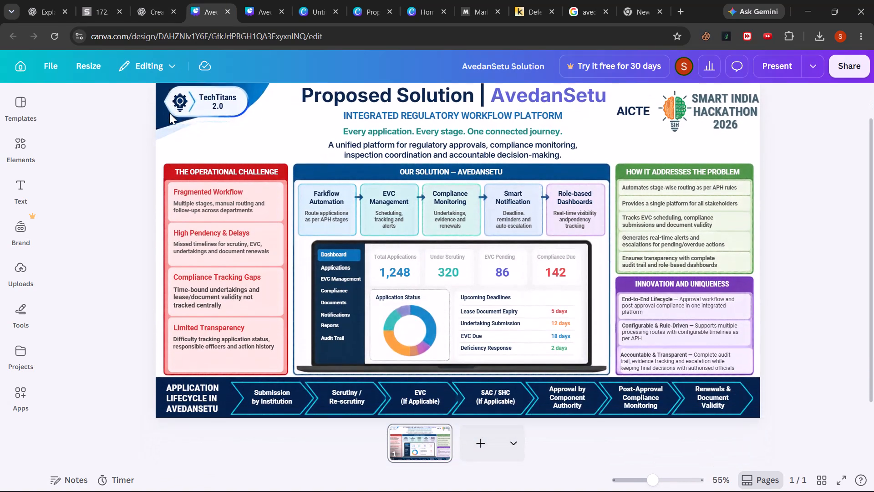
pyautogui.scroll(-2, 169, 113)
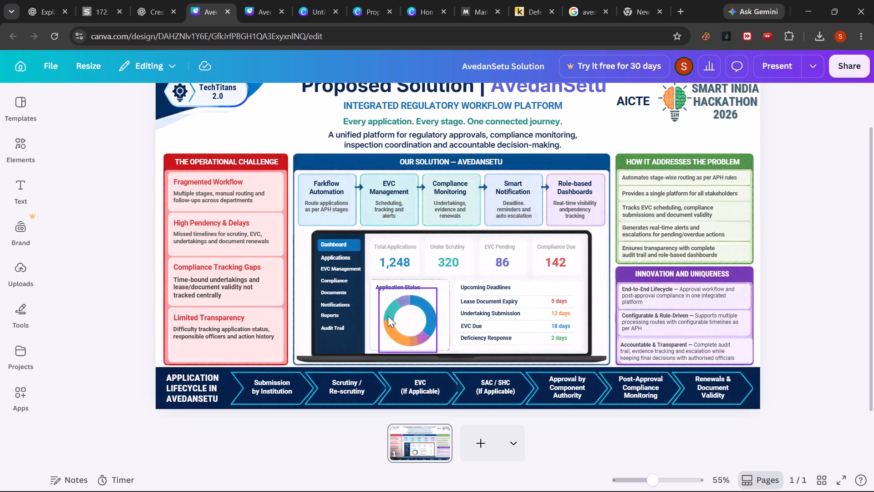
pyautogui.scroll(1, 127, 237)
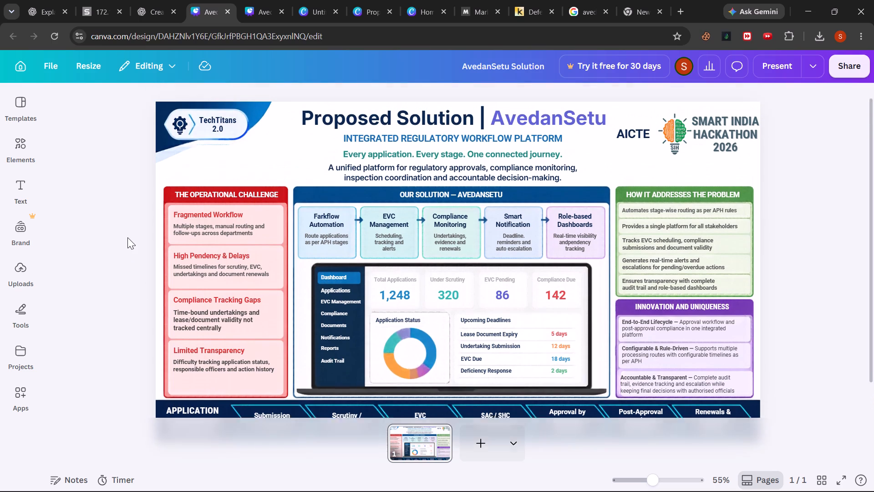
pyautogui.scroll(1, 127, 237)
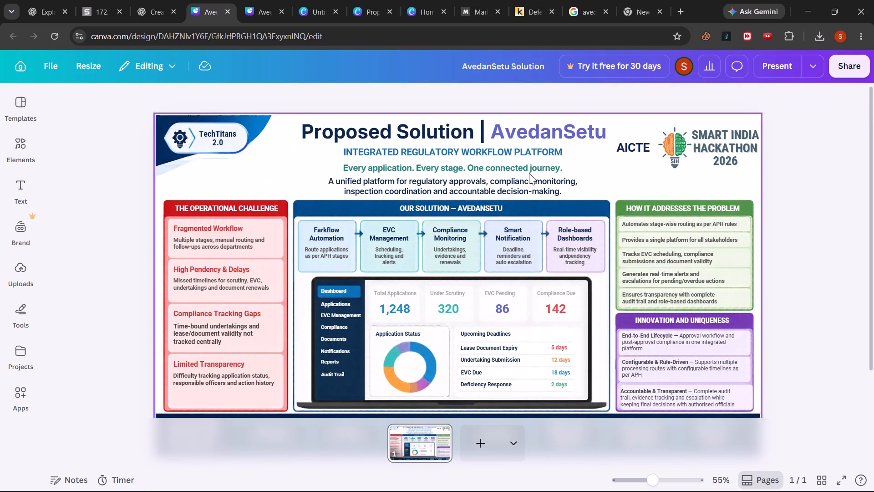
pyautogui.click(258, 4)
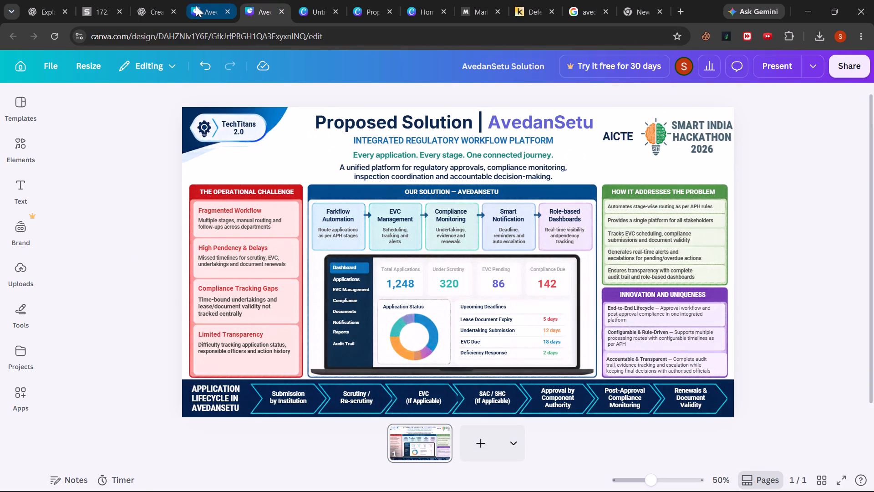
pyautogui.click(196, 5)
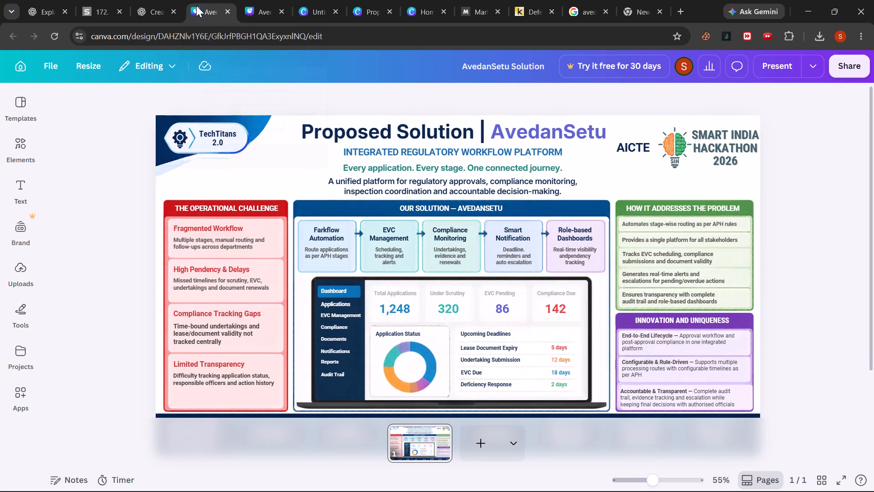
pyautogui.click(248, 6)
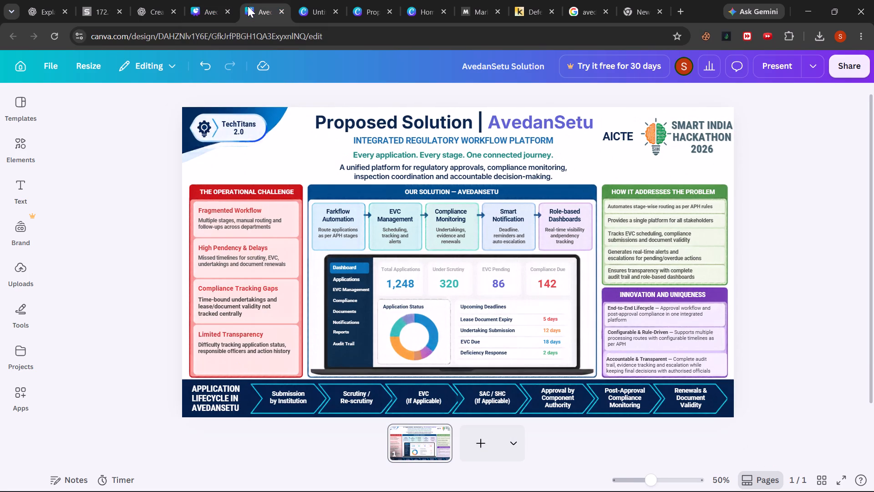
pyautogui.click(198, 6)
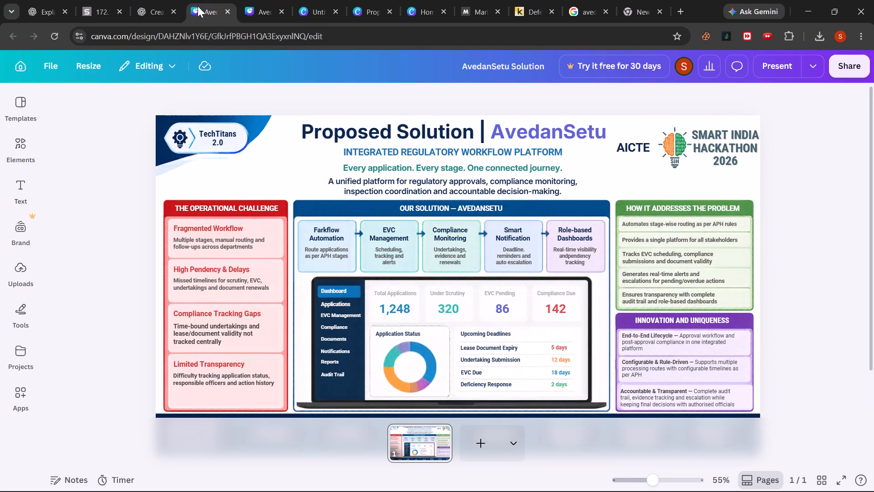
pyautogui.click(246, 0)
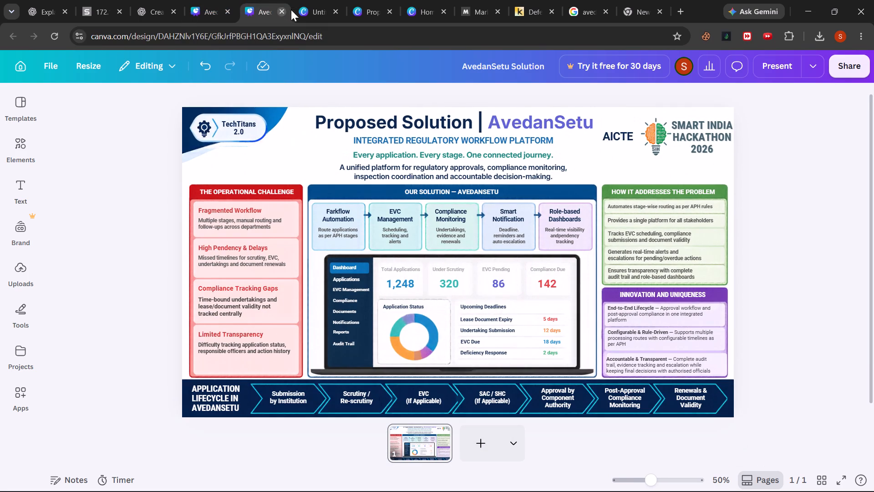
pyautogui.click(204, 5)
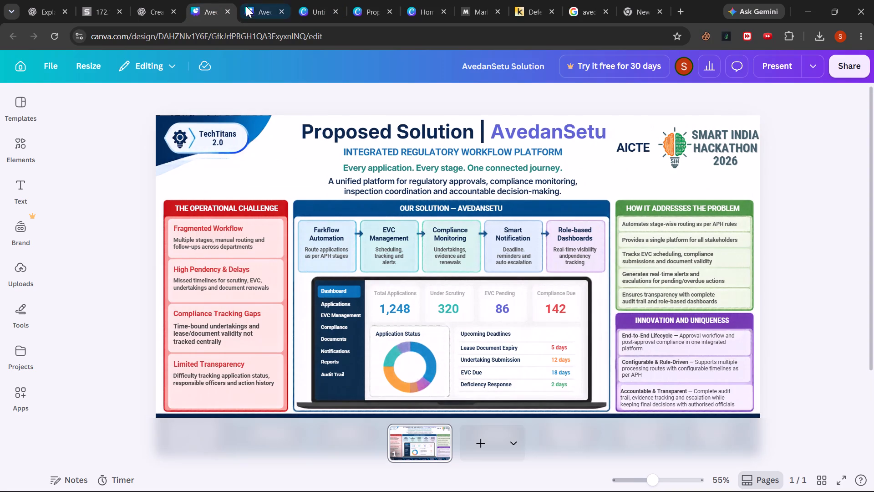
pyautogui.click(259, 8)
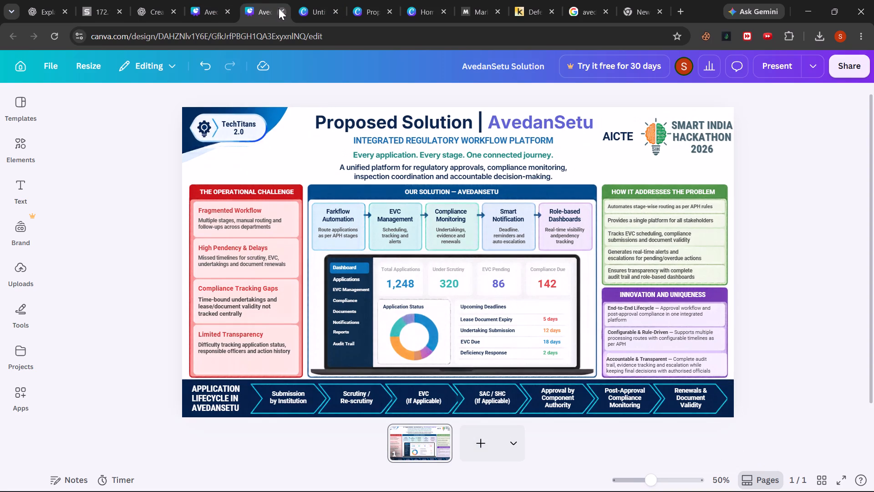
# Close the earlier AvedanSetu Solution design and the unneeded Canva home, Kaggle, Google search and blank pages, keeping the other Canva designs open.
pyautogui.click(279, 10)
pyautogui.click(376, 11)
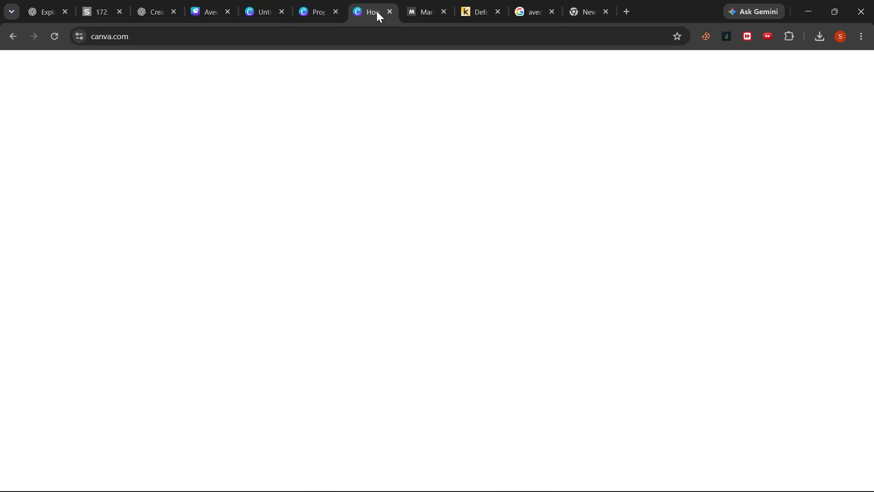
pyautogui.click(389, 14)
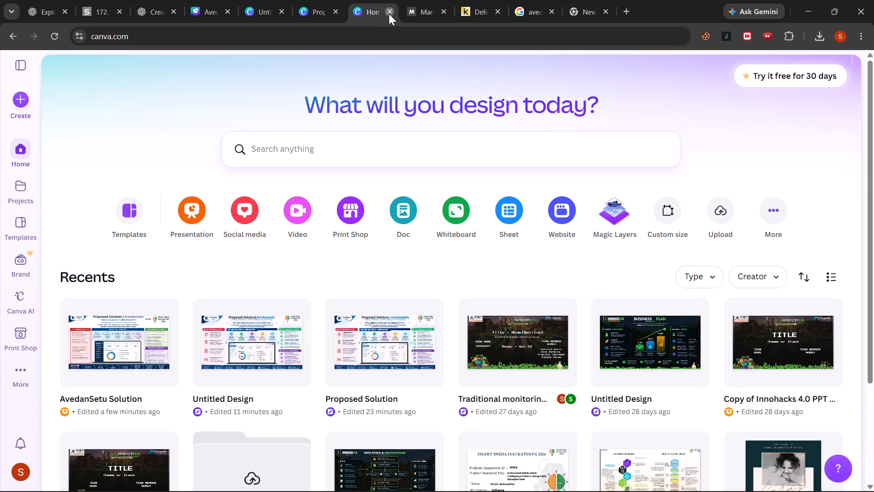
pyautogui.click(310, 10)
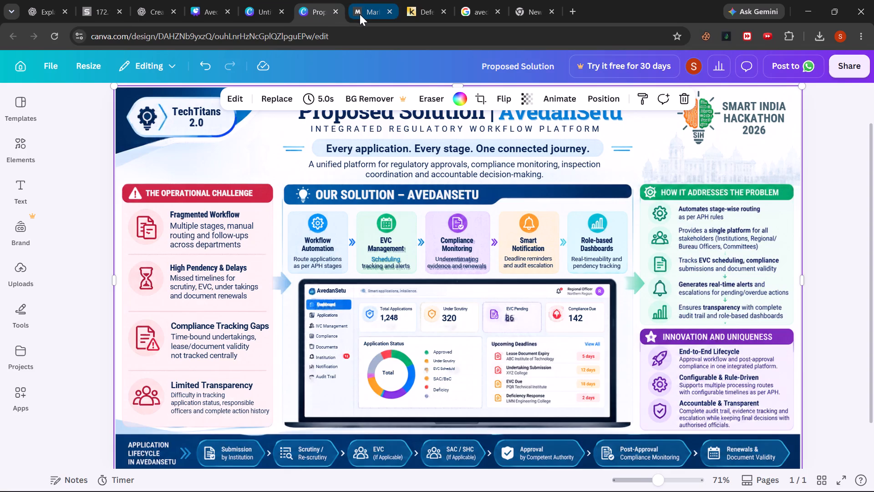
pyautogui.click(360, 14)
pyautogui.click(389, 11)
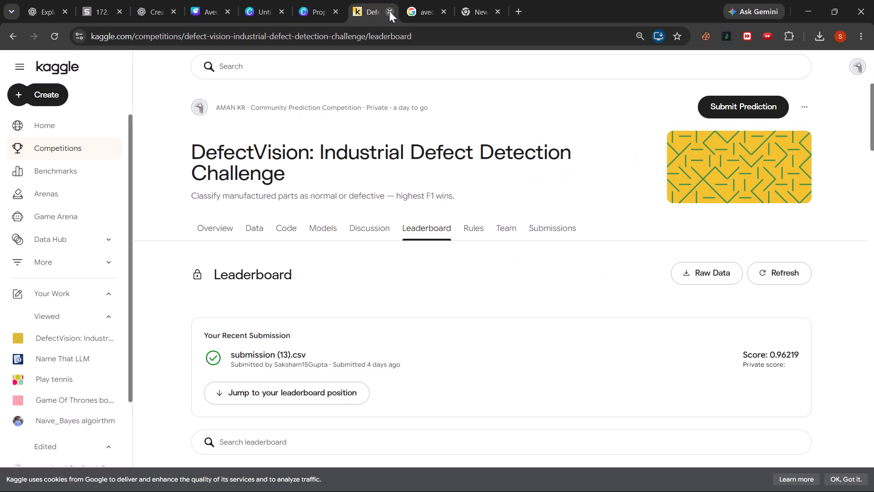
pyautogui.click(389, 11)
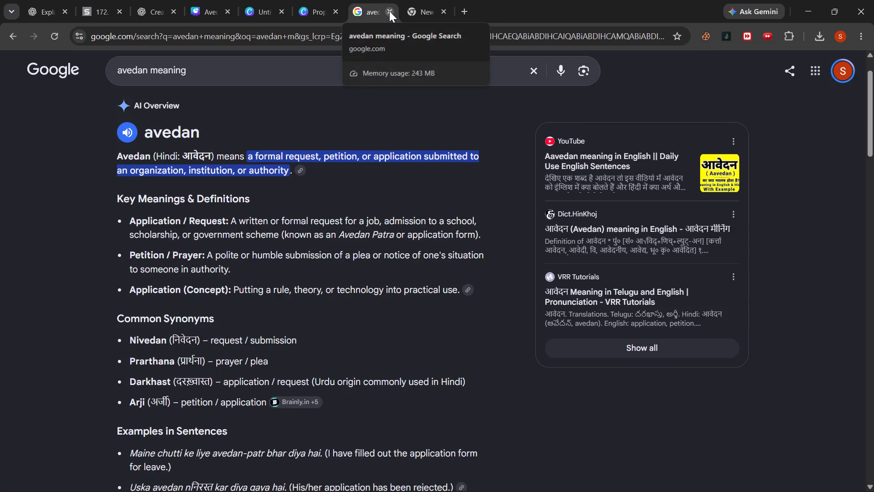
pyautogui.click(389, 11)
pyautogui.click(389, 11)
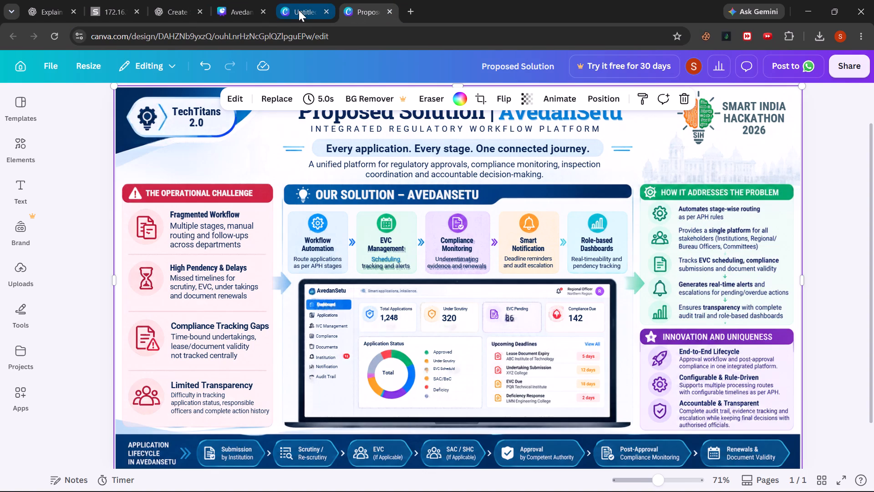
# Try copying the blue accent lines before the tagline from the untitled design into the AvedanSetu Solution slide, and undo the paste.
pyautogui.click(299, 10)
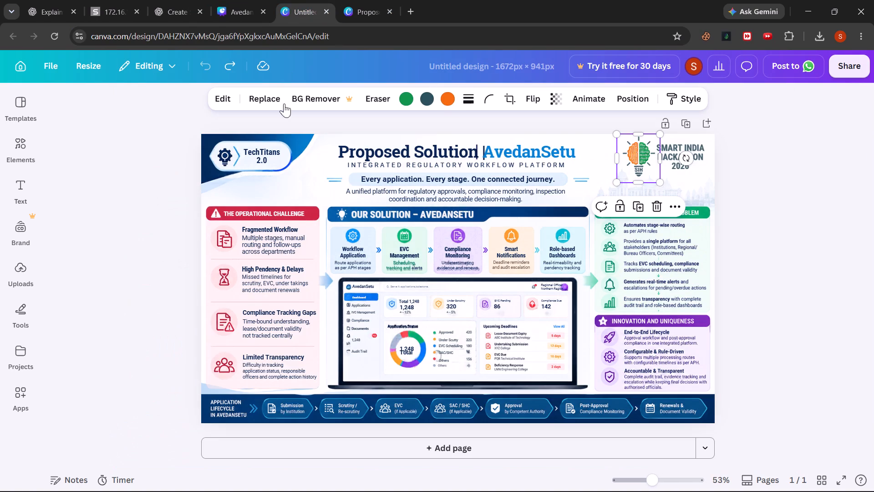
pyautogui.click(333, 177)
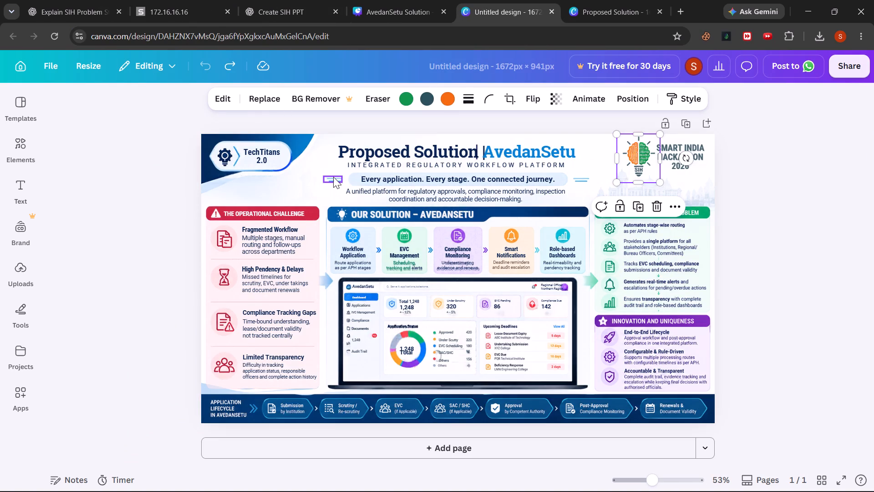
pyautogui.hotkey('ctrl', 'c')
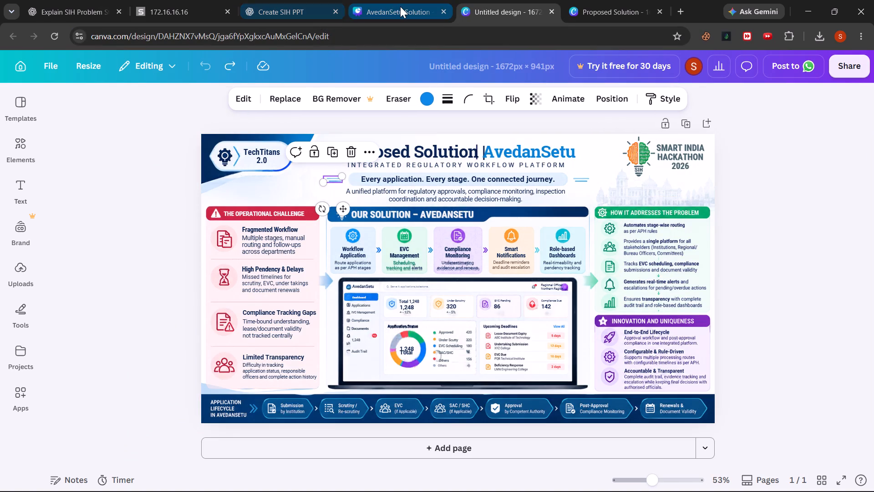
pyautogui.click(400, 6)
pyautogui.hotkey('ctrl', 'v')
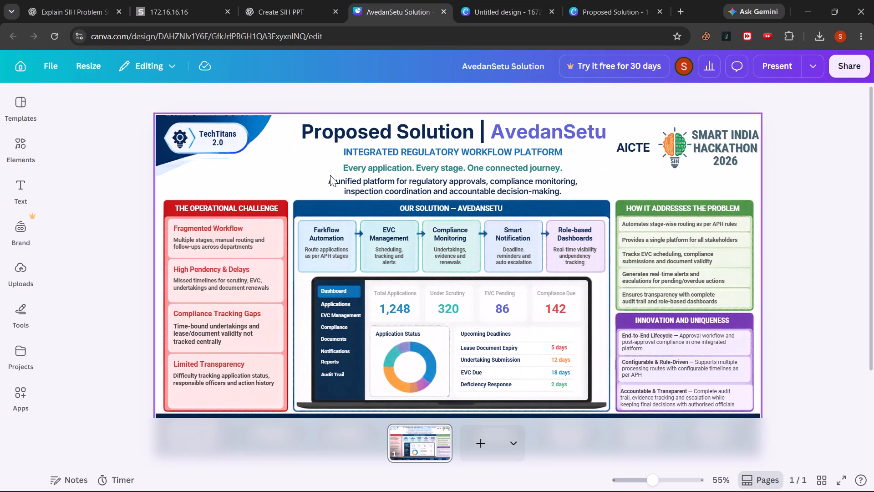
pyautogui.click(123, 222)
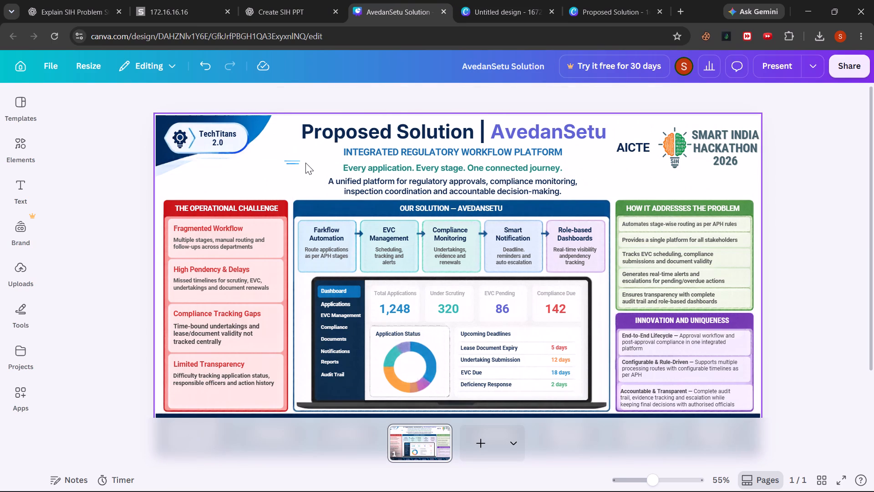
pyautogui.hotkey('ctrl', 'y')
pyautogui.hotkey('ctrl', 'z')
# Compare the remaining Canva designs, close the Proposed Solution design, and return to the AvedanSetu Solution slide.
pyautogui.click(488, 0)
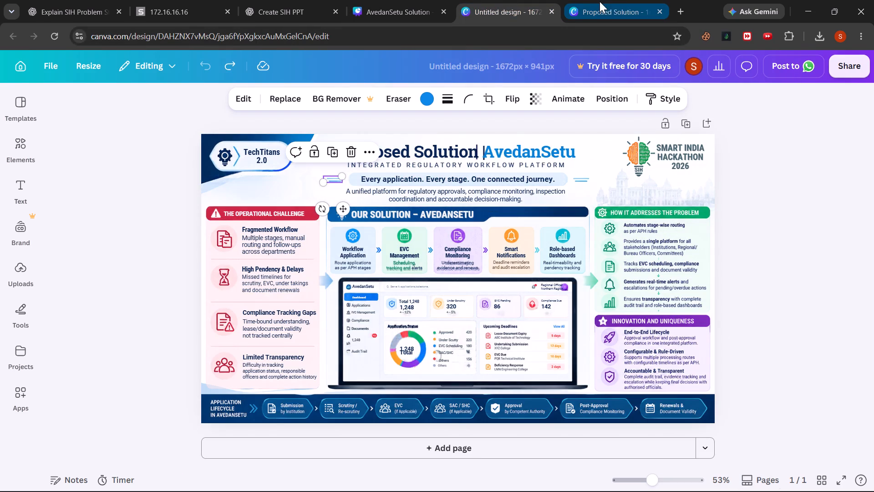
pyautogui.click(766, 290)
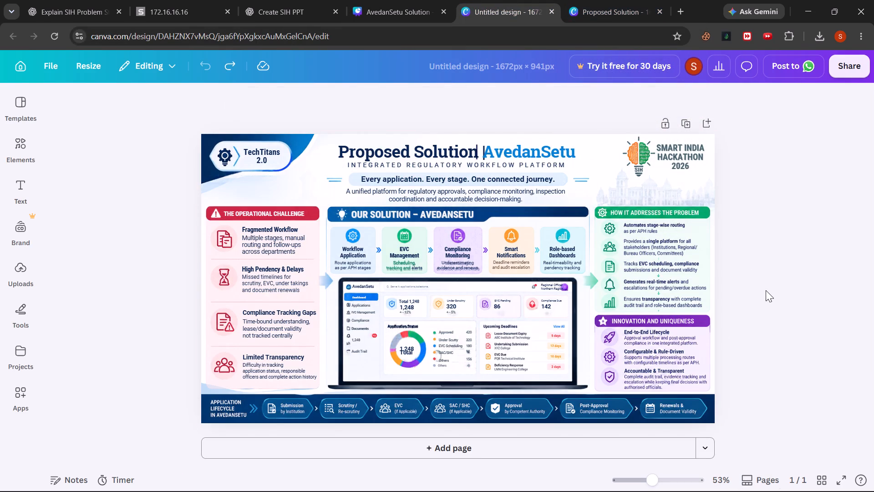
pyautogui.click(610, 7)
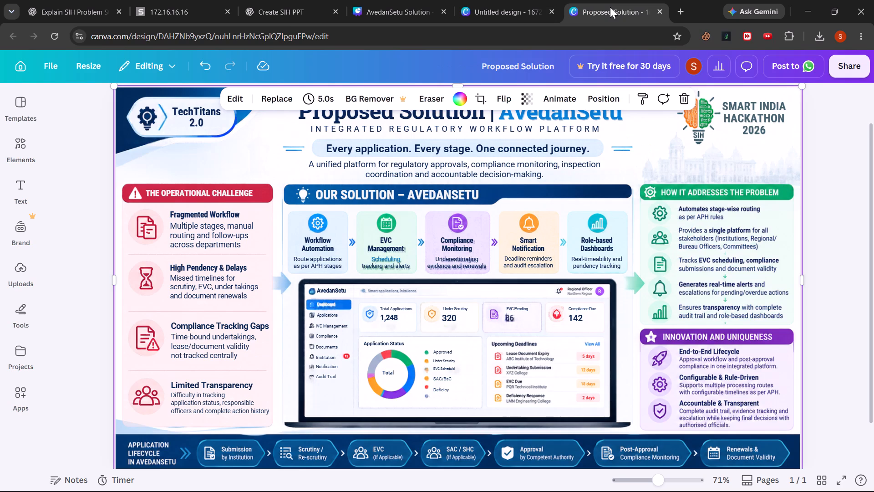
pyautogui.click(418, 0)
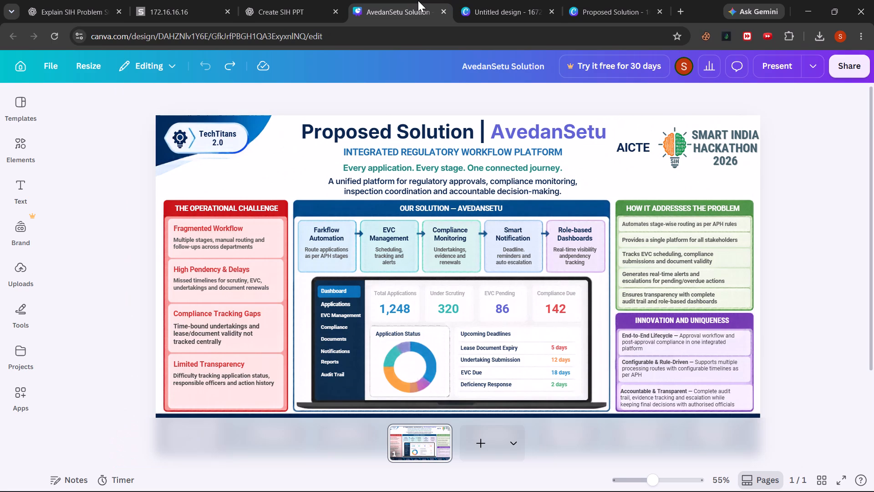
pyautogui.click(595, 2)
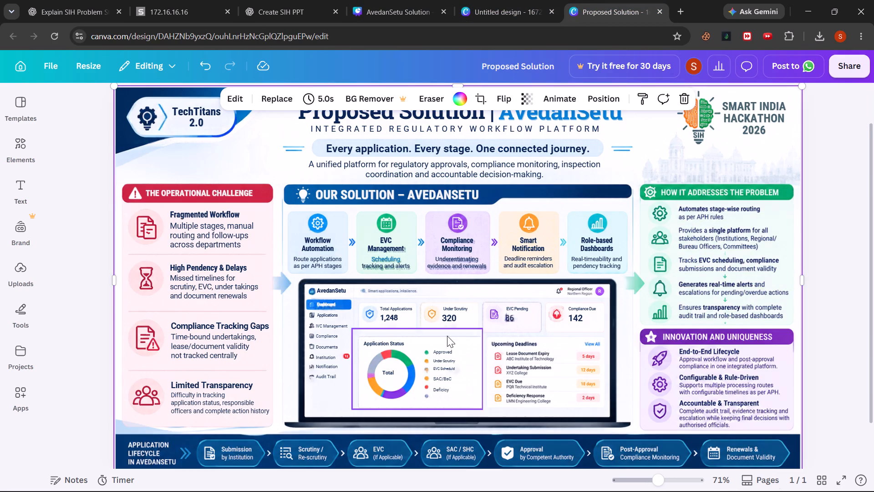
pyautogui.click(662, 12)
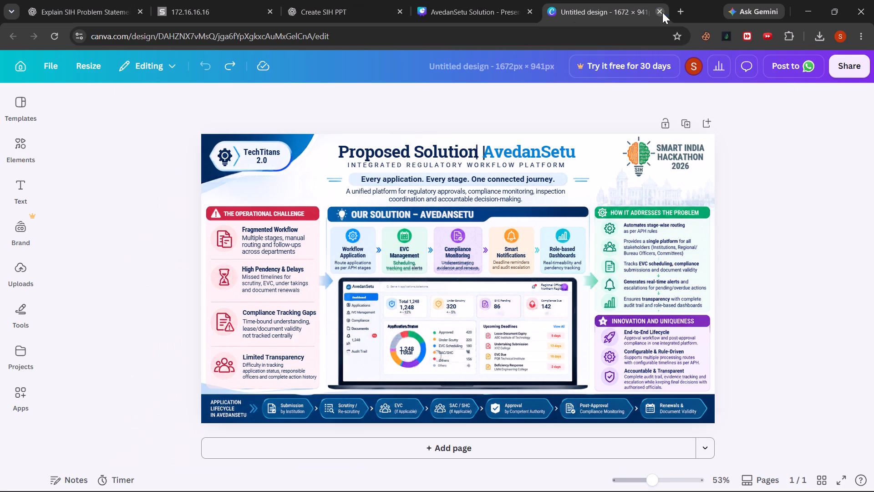
pyautogui.click(584, 11)
pyautogui.click(477, 0)
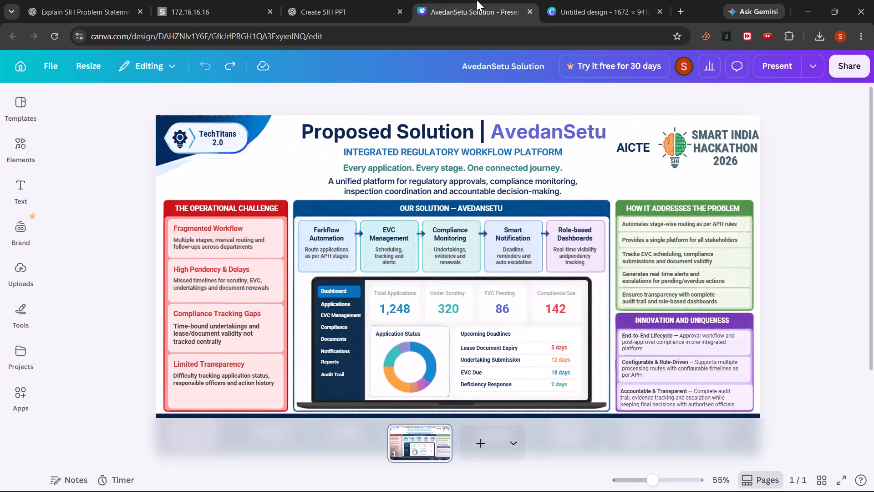
# Compare the AvedanSetu Solution slide with the untitled 1672 × 941 px design, looking at which visual elements differ.
pyautogui.click(579, 0)
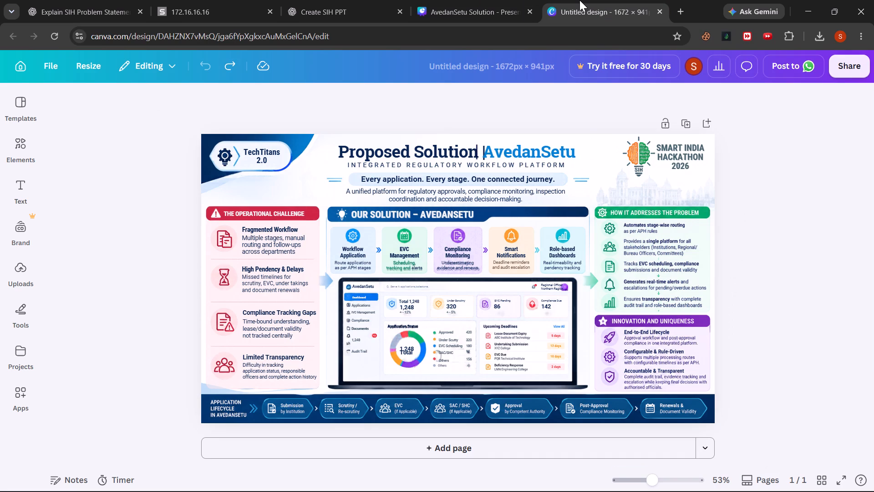
pyautogui.click(461, 0)
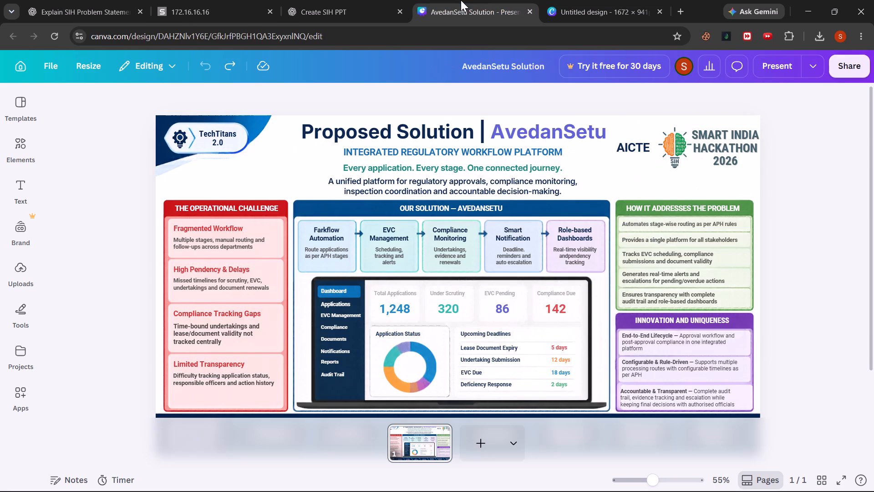
pyautogui.click(588, 0)
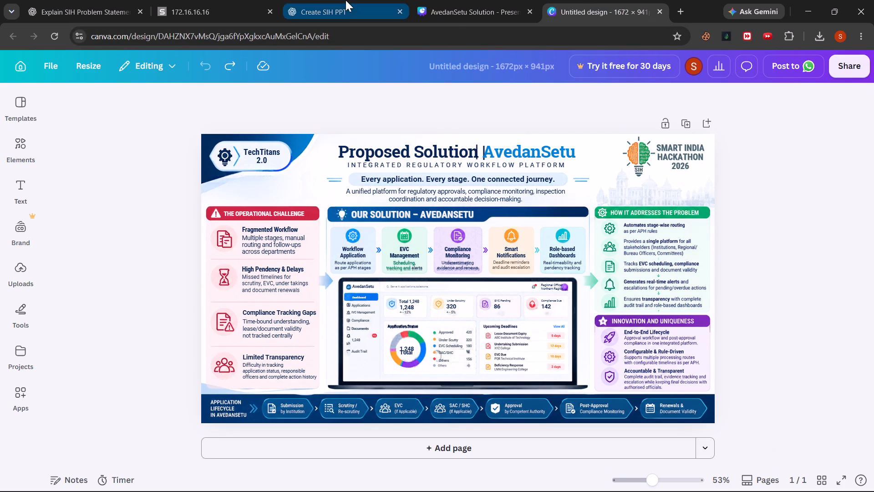
pyautogui.click(454, 22)
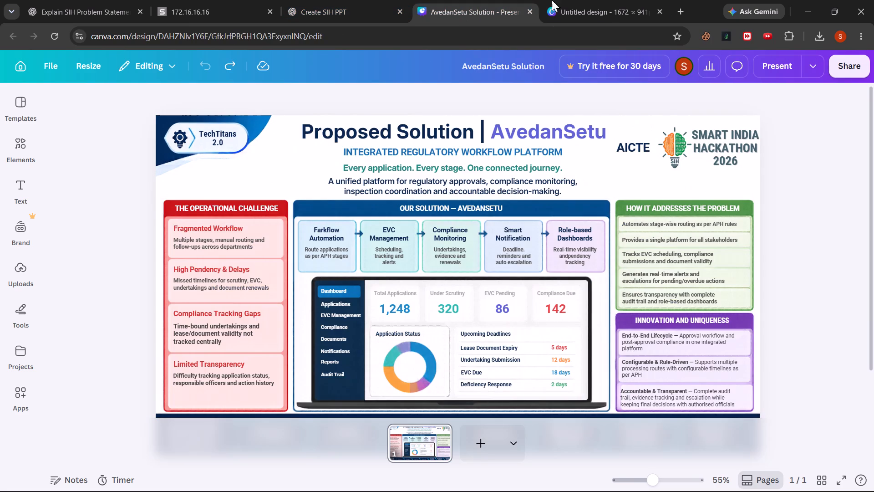
pyautogui.click(609, 14)
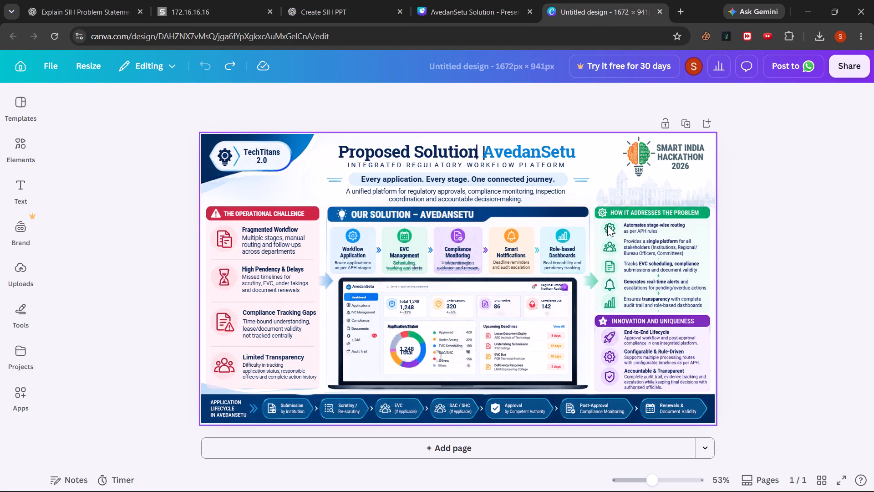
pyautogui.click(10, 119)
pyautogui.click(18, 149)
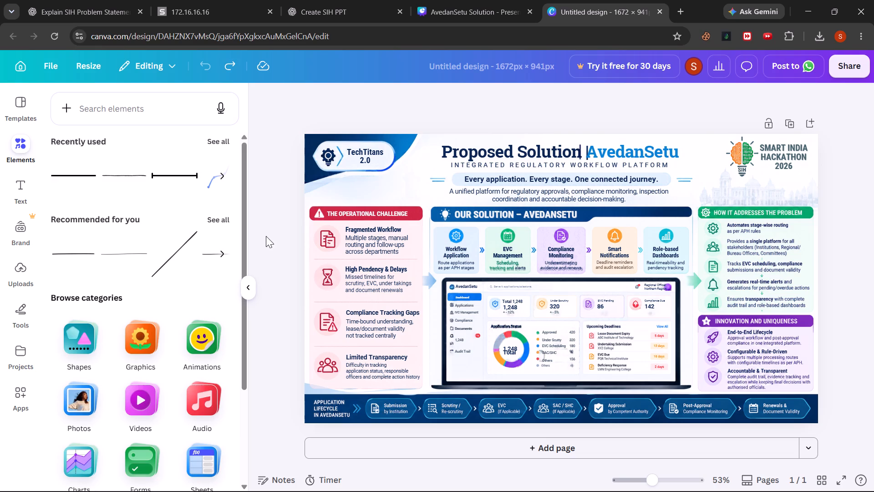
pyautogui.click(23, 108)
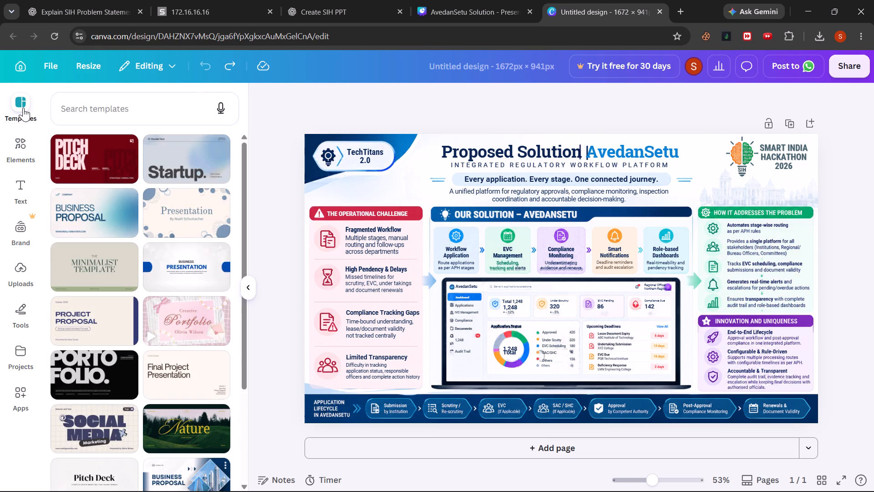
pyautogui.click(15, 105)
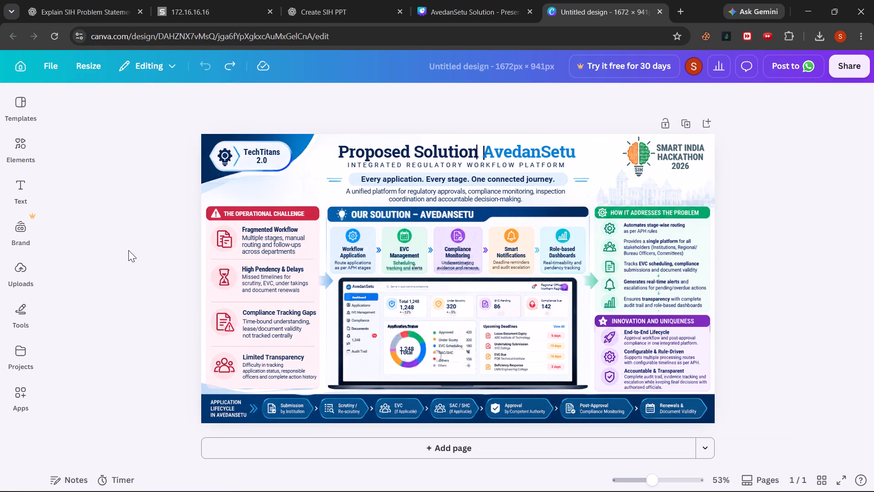
pyautogui.press('Print')
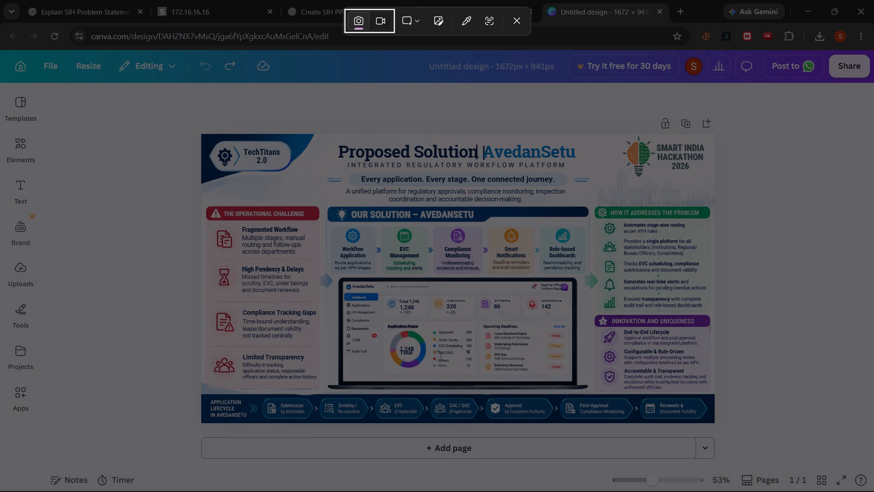
pyautogui.moveTo(212, 228); pyautogui.dragTo(234, 381)
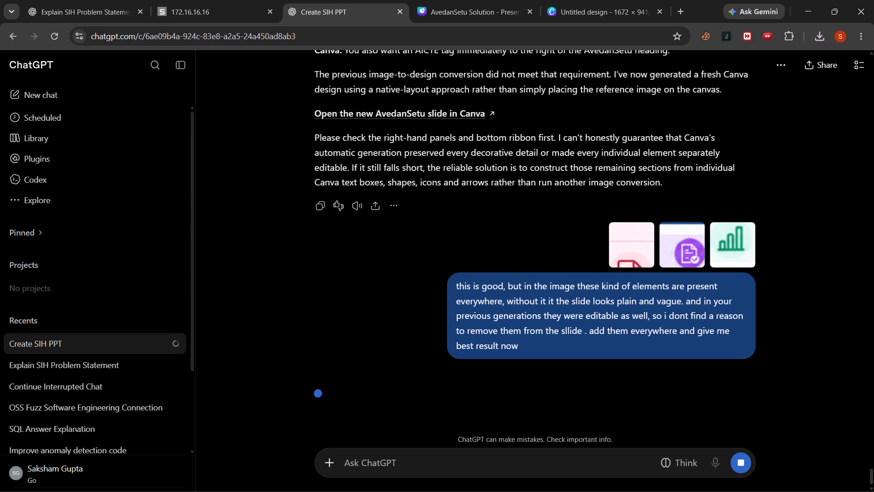
# Return to the untitled Canva design to view the reference slide with its icons.
pyautogui.click(610, 0)
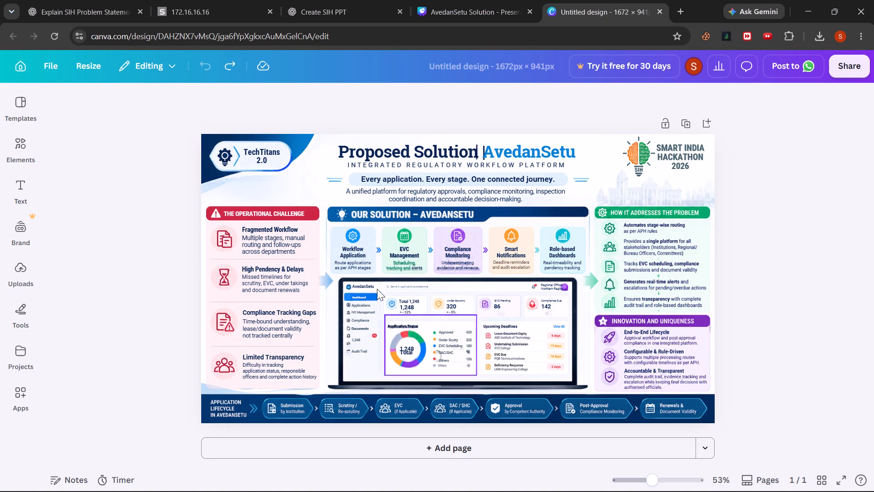
pyautogui.click(805, 284)
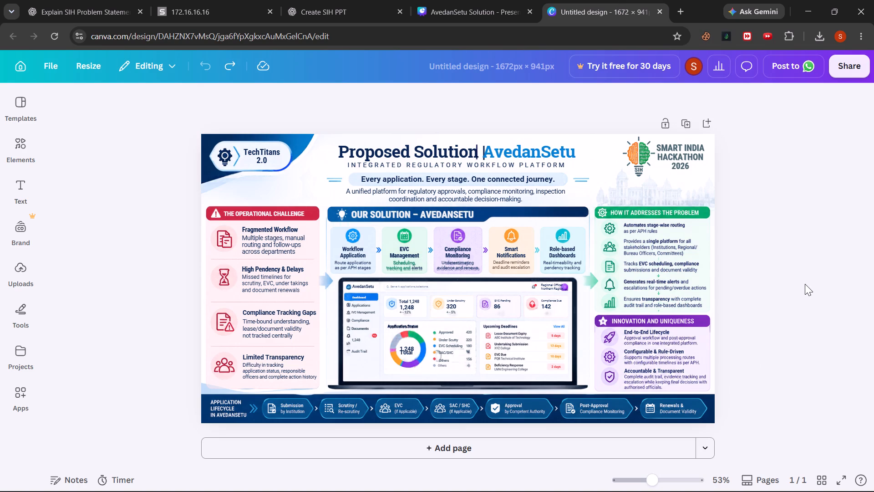
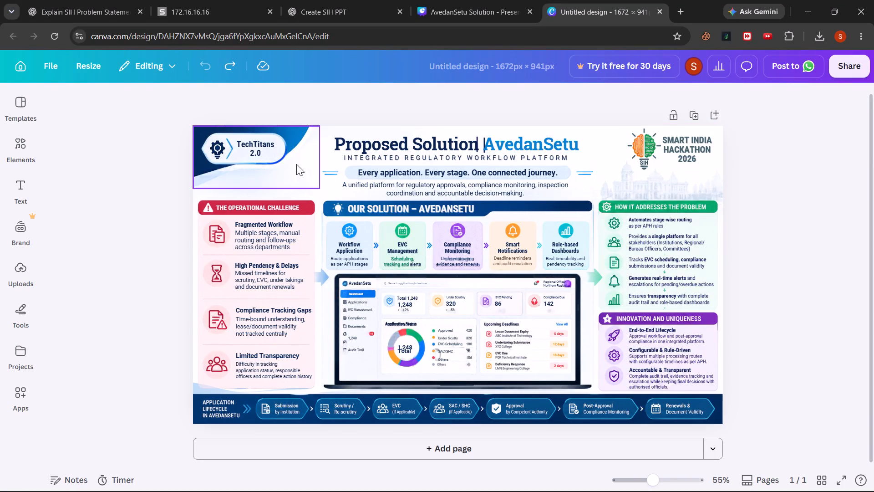
# Switch to the AvedanSetu Solution presentation and examine its slide's sections for missing icons against the untitled reference design.
pyautogui.click(142, 231)
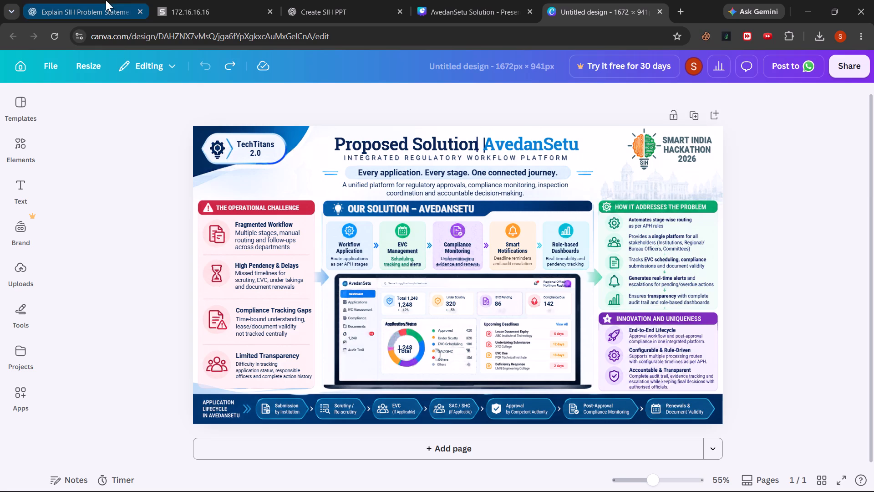
pyautogui.click(442, 0)
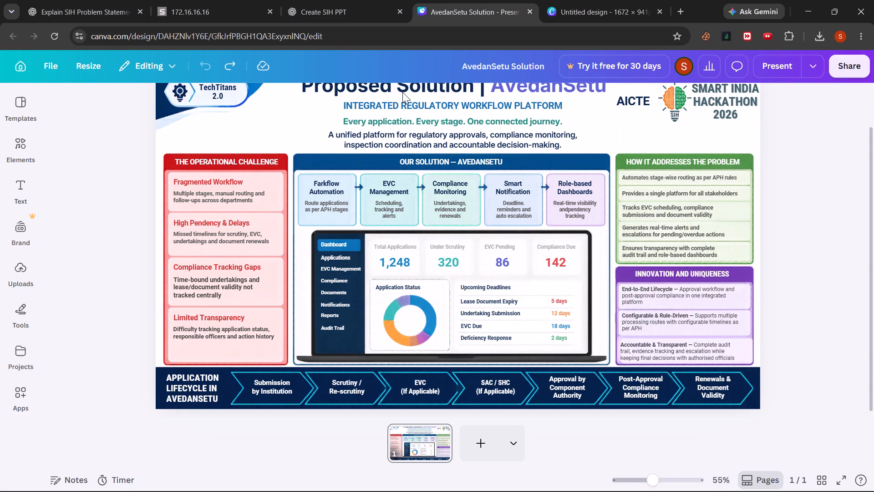
pyautogui.scroll(1, 120, 261)
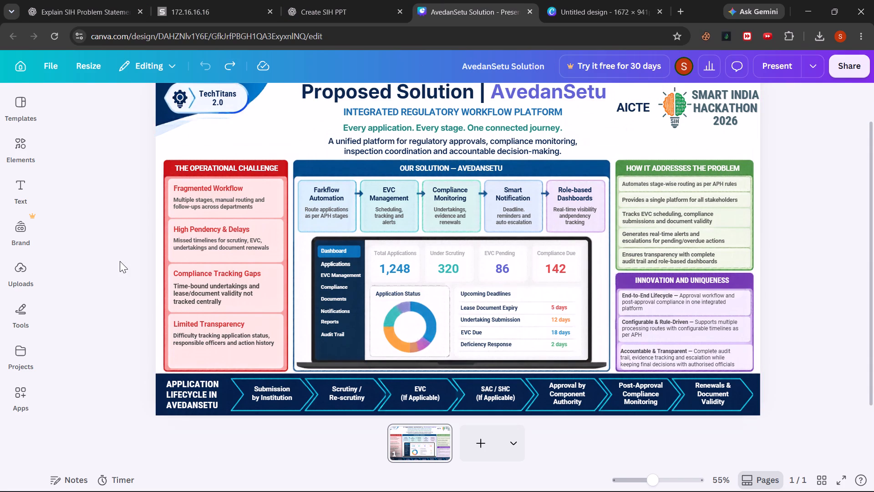
pyautogui.scroll(1, 120, 261)
pyautogui.scroll(-1, 120, 261)
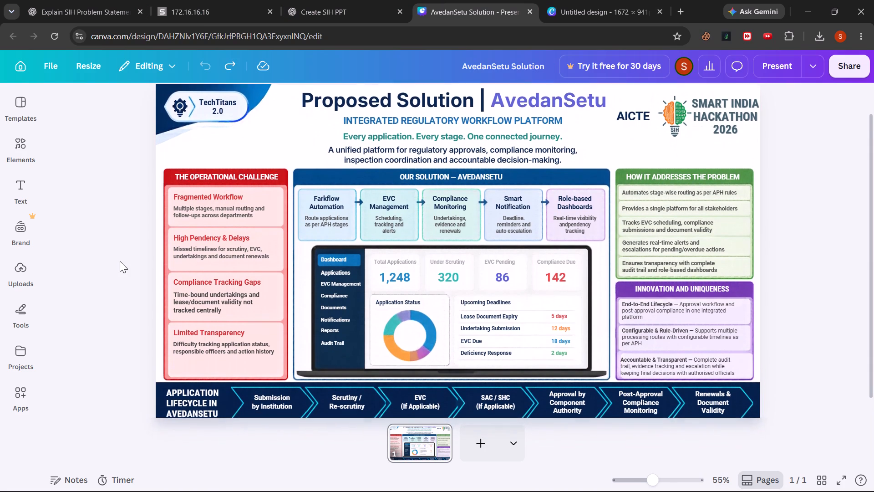
pyautogui.scroll(-1, 120, 261)
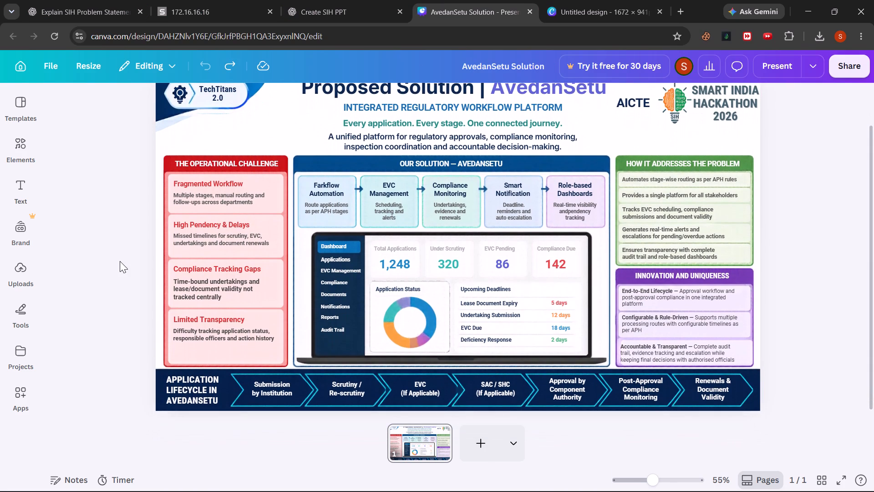
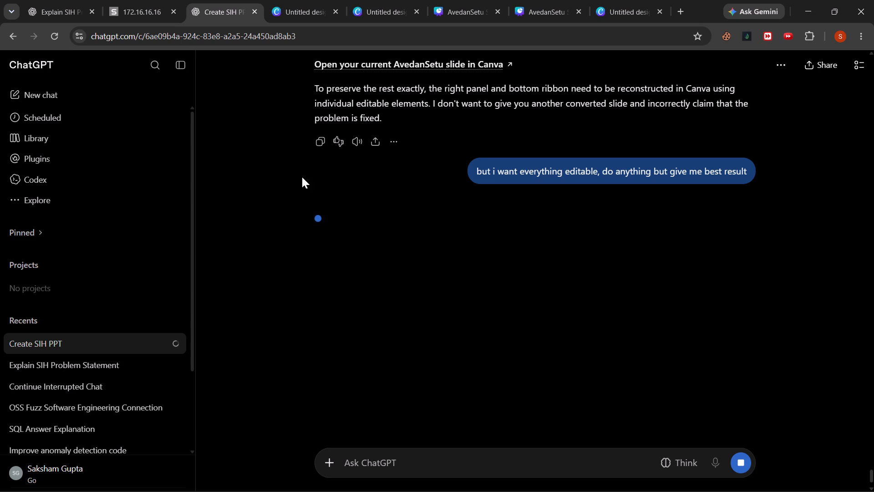
# Review the open Canva designs, comparing the Proposed Solution versions with the Technical Approach slide, including its header logos and lower sections.
pyautogui.click(601, 6)
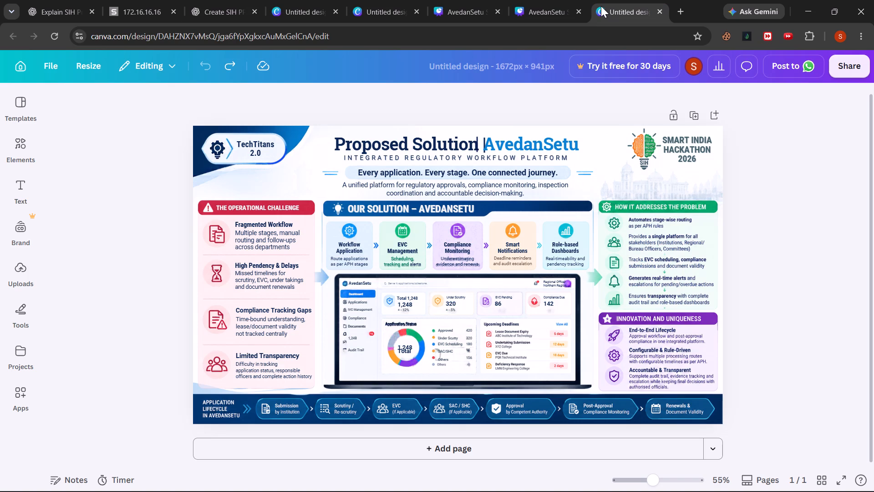
pyautogui.click(519, 0)
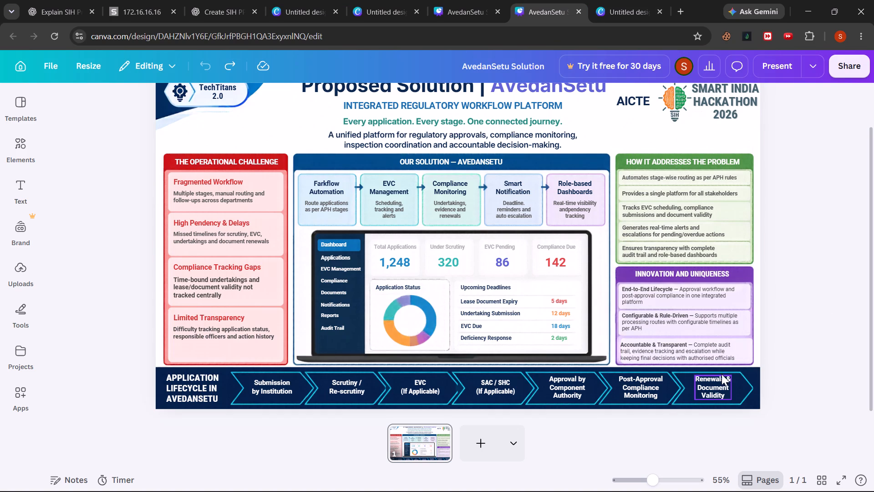
pyautogui.scroll(1, 796, 301)
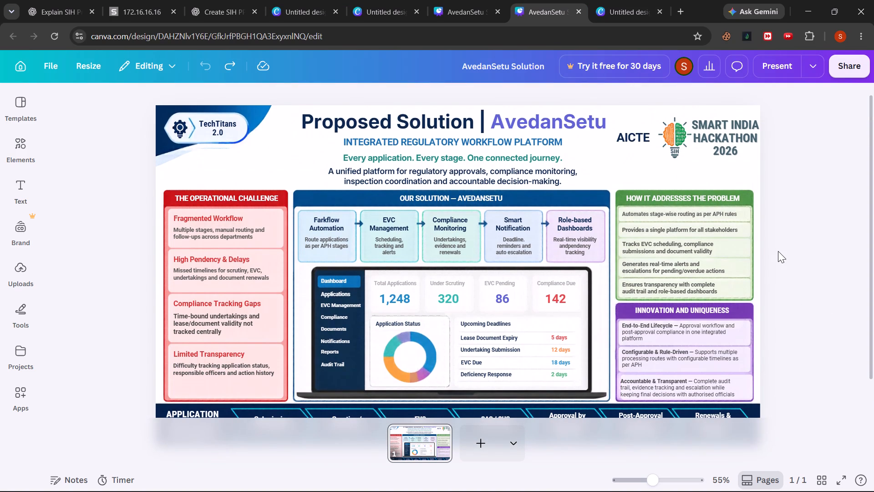
pyautogui.click(447, 5)
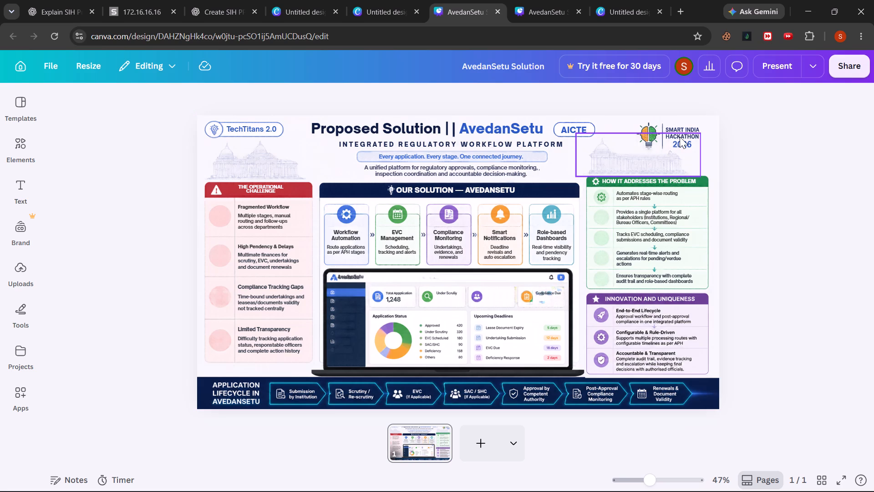
pyautogui.click(374, 9)
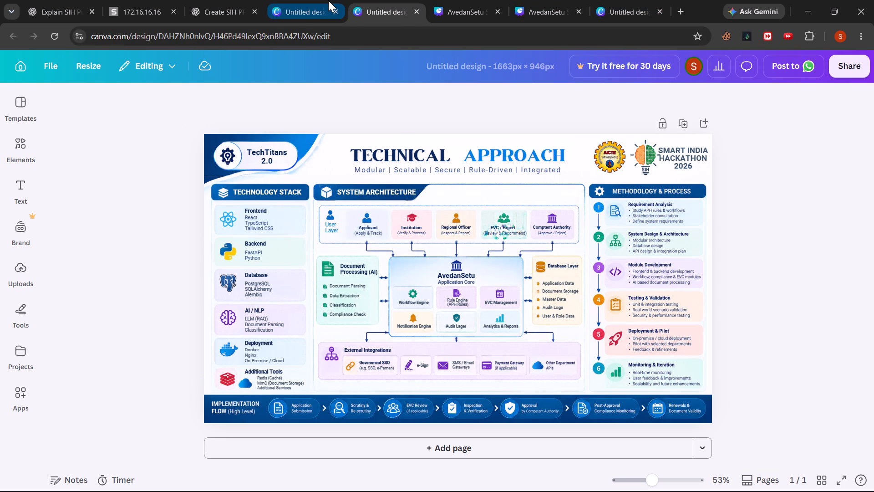
pyautogui.click(310, 3)
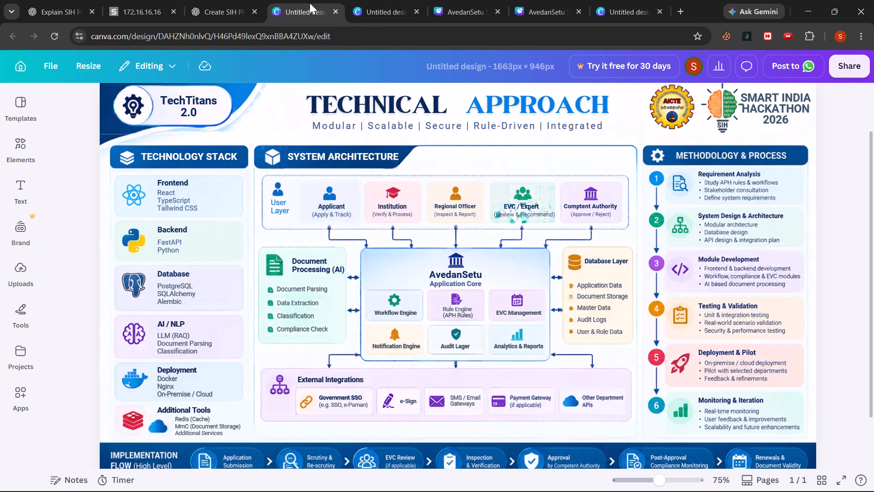
pyautogui.click(388, 0)
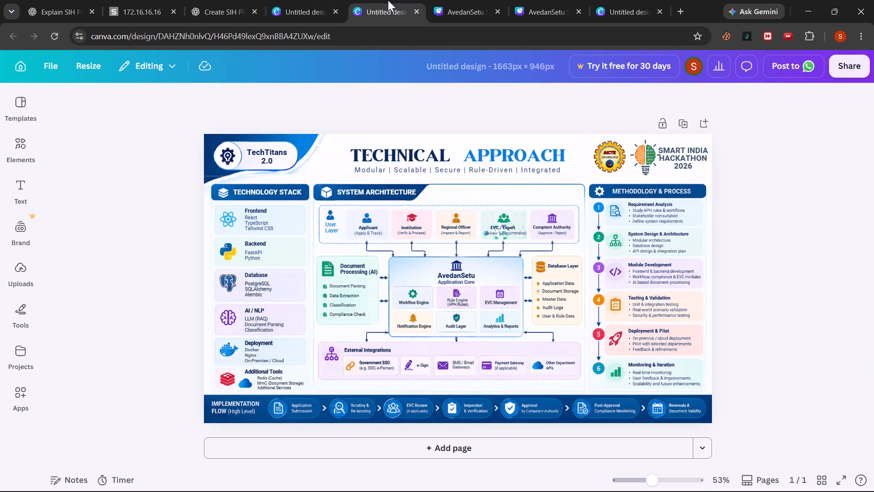
pyautogui.hotkey('ctrl', '+')
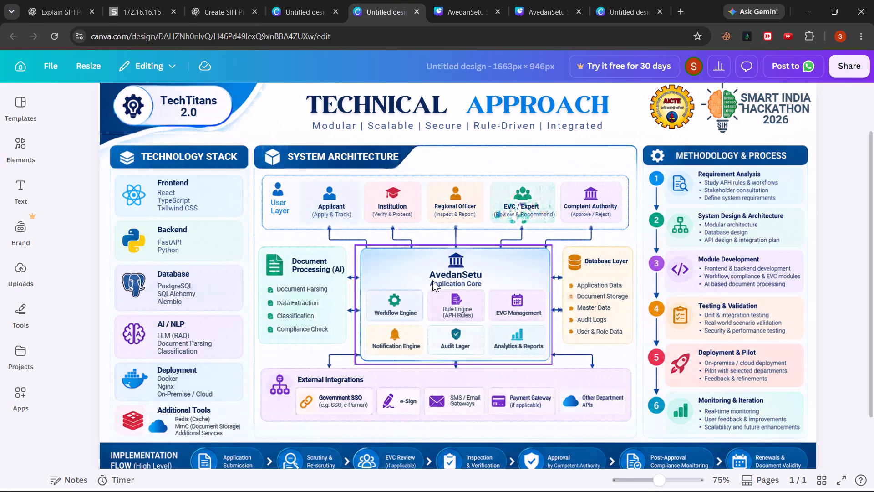
pyautogui.scroll(-1, 305, 293)
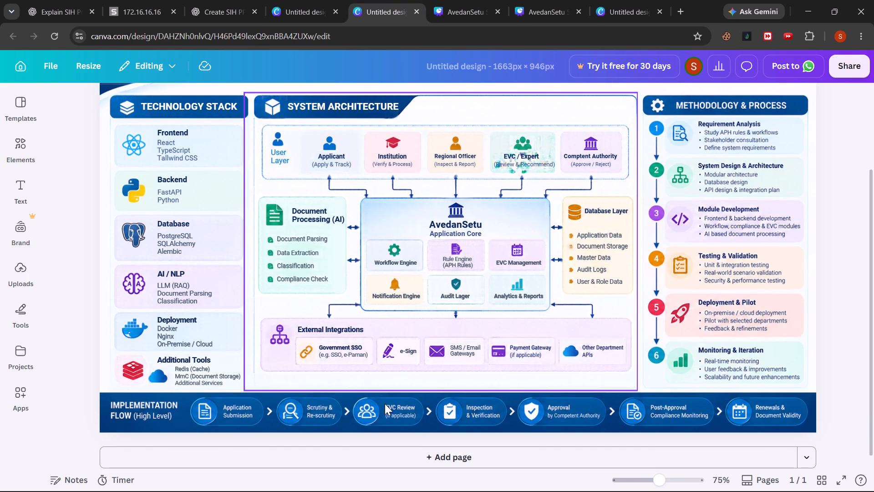
pyautogui.scroll(1, 385, 404)
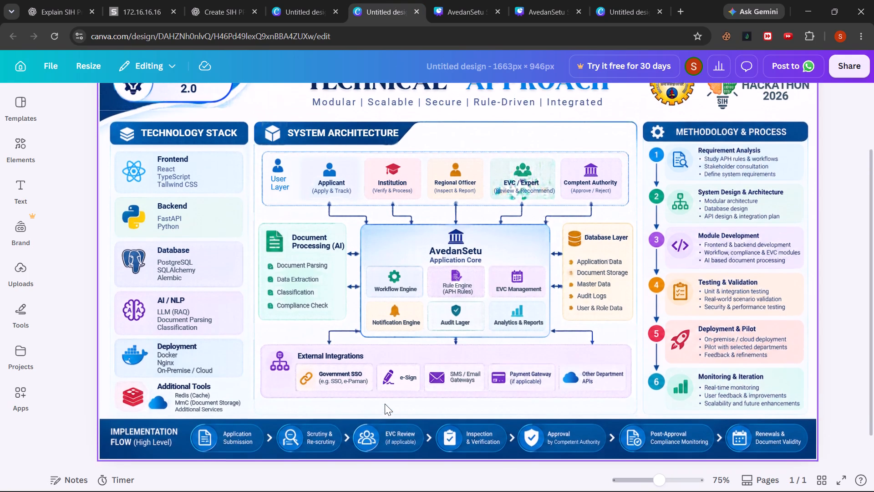
pyautogui.scroll(1, 385, 404)
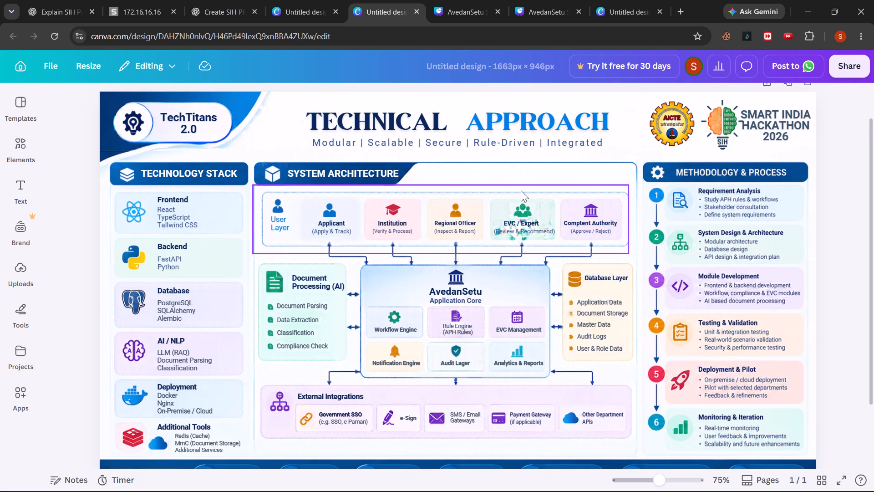
pyautogui.click(606, 0)
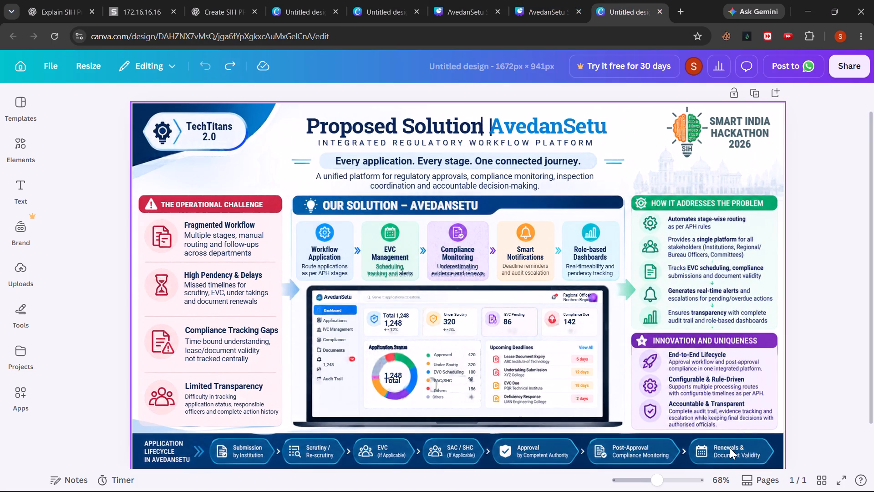
pyautogui.click(642, 0)
pyautogui.click(542, 4)
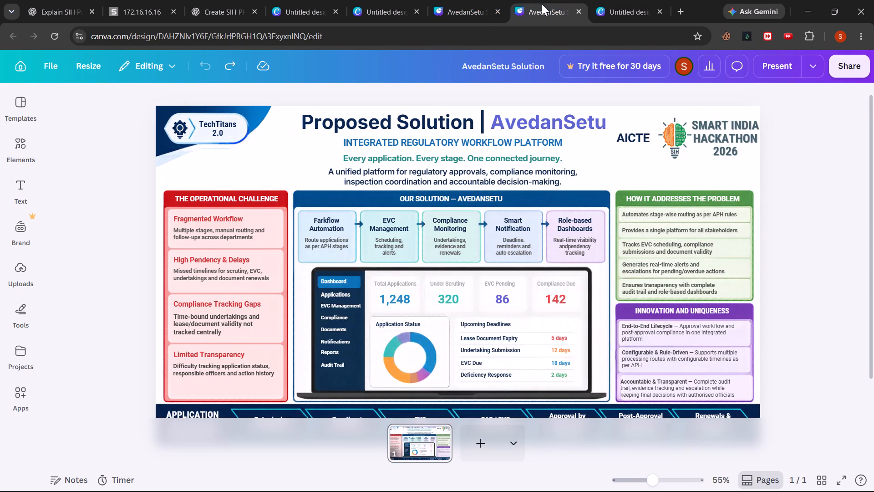
# Copy the AICTE gear logo from the Technical Approach slide and paste it into the AvedanSetu Solution design that has plain AICTE text.
pyautogui.click(303, 11)
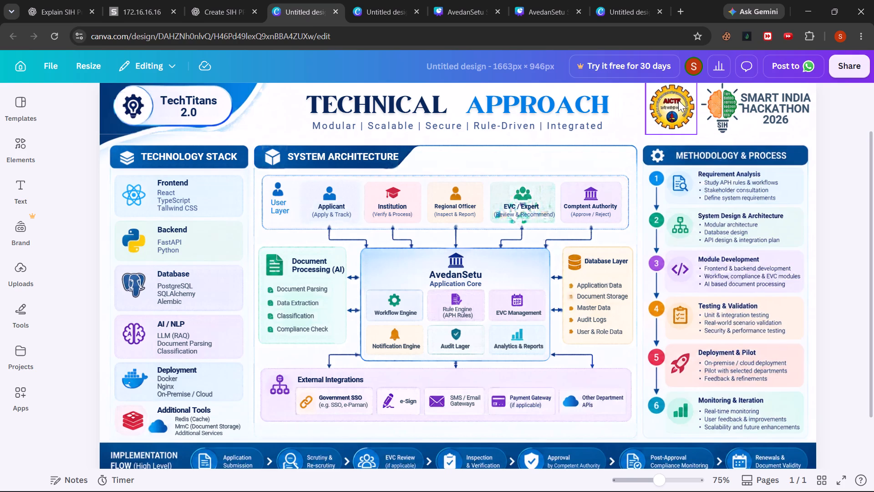
pyautogui.click(668, 102)
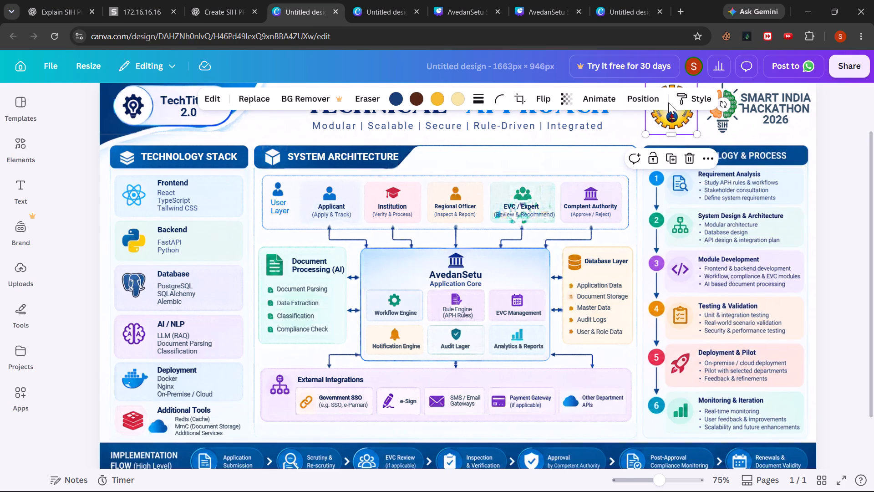
pyautogui.click(860, 169)
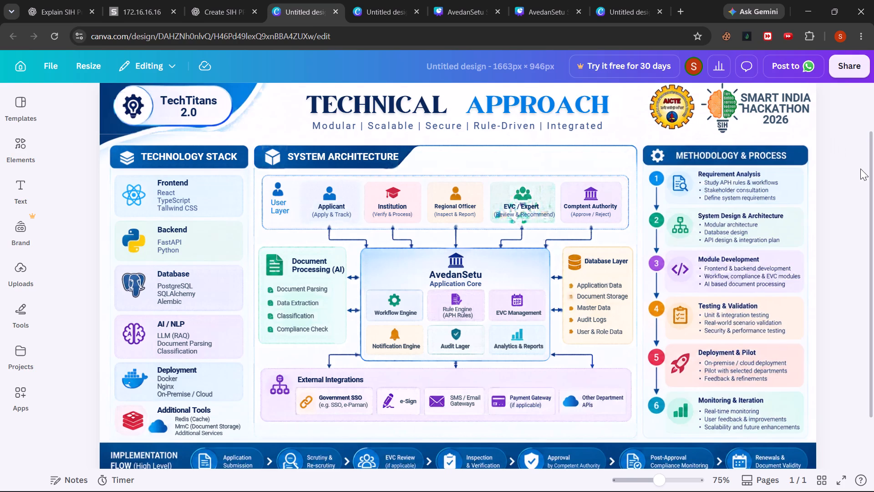
pyautogui.click(671, 100)
pyautogui.hotkey('ctrl', 'c')
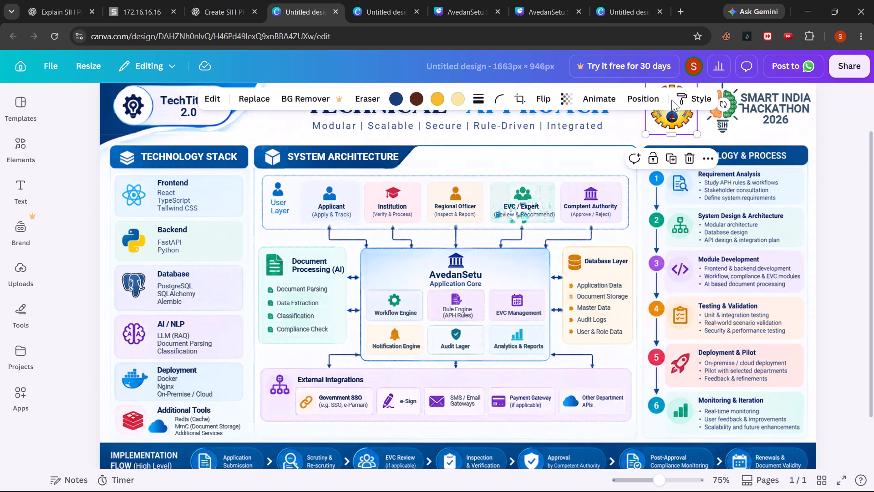
pyautogui.click(530, 5)
pyautogui.click(640, 143)
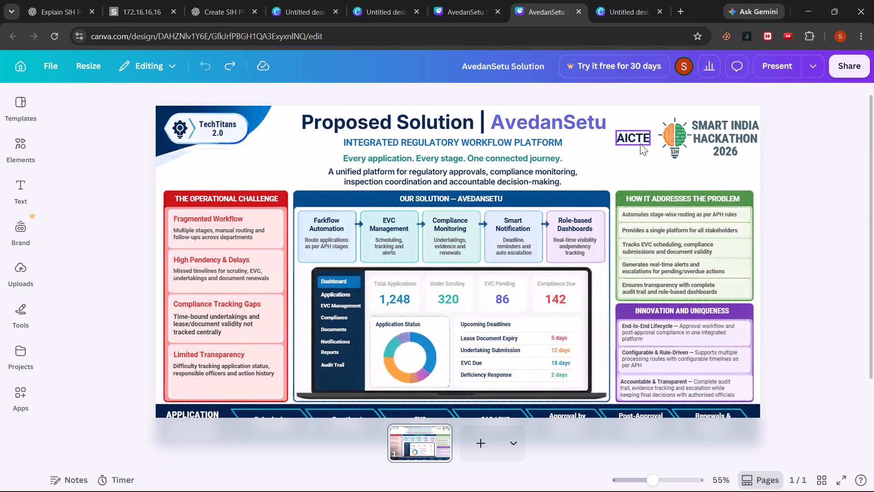
pyautogui.hotkey('ctrl', 'v')
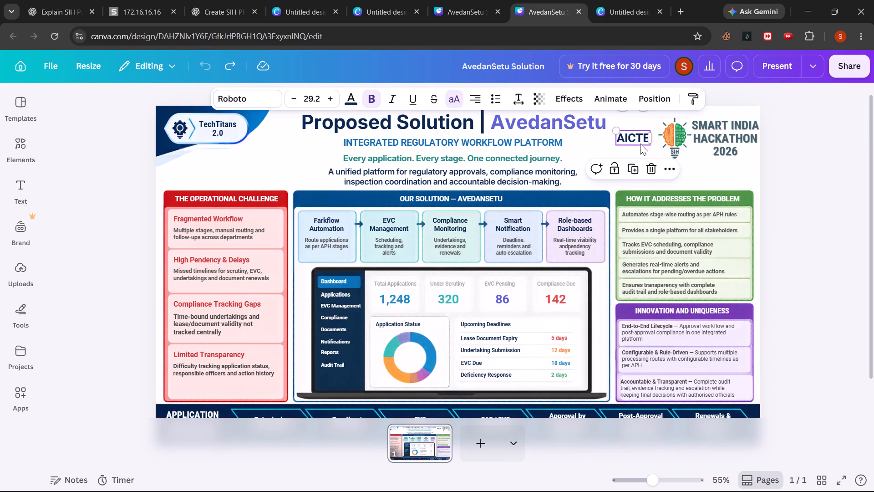
# Delete the AICTE text beside the Smart India Hackathon logo on the Proposed Solution slide.
pyautogui.click(635, 141)
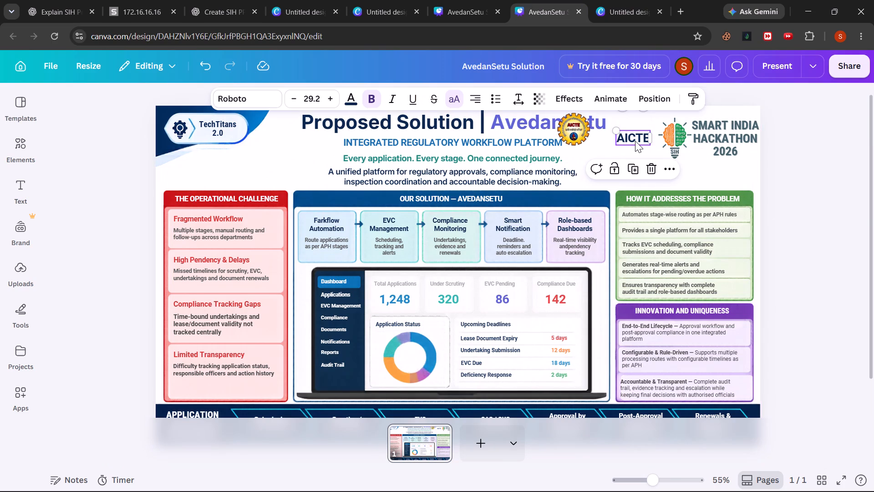
pyautogui.press('BackSpace')
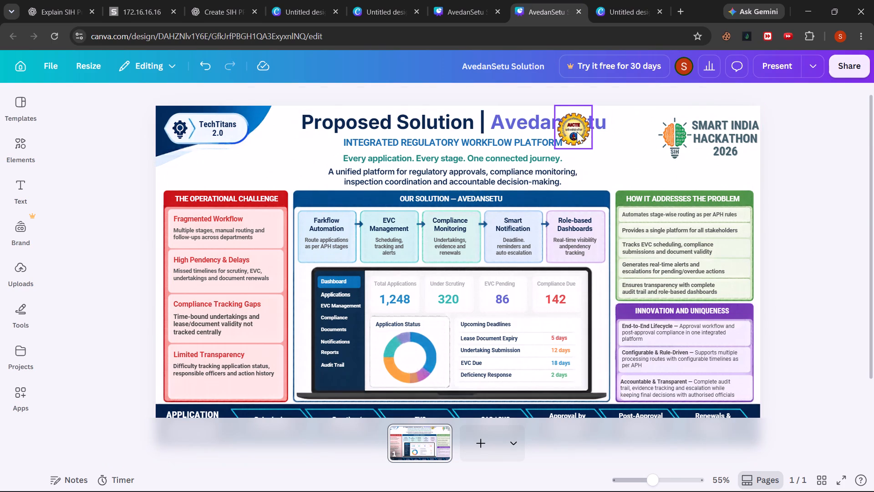
# Move the pasted AICTE logo beside the Smart India Hackathon logo, its edge aligned with the How It Addresses the Problem box.
pyautogui.moveTo(577, 132); pyautogui.dragTo(639, 137)
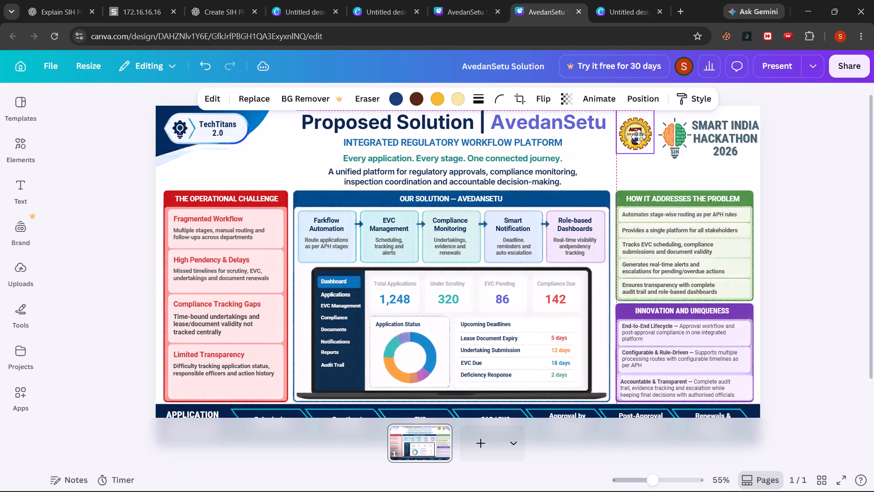
pyautogui.moveTo(639, 137); pyautogui.dragTo(639, 142)
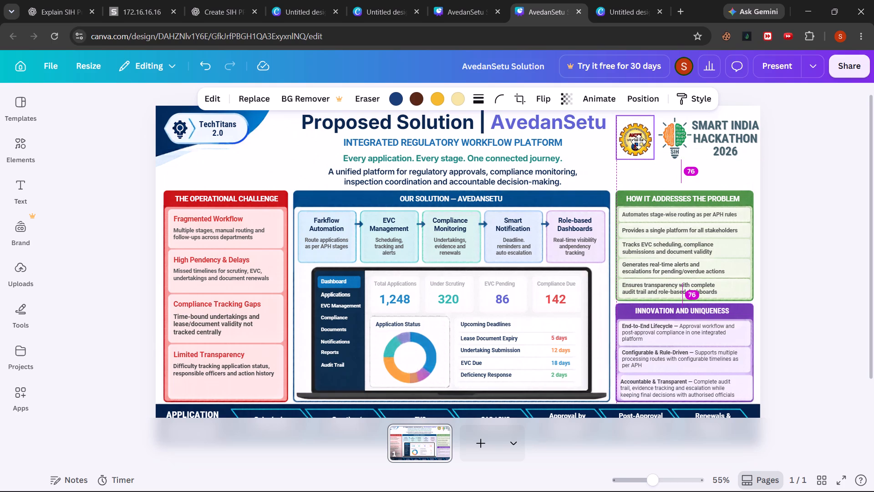
pyautogui.moveTo(639, 142); pyautogui.dragTo(638, 140)
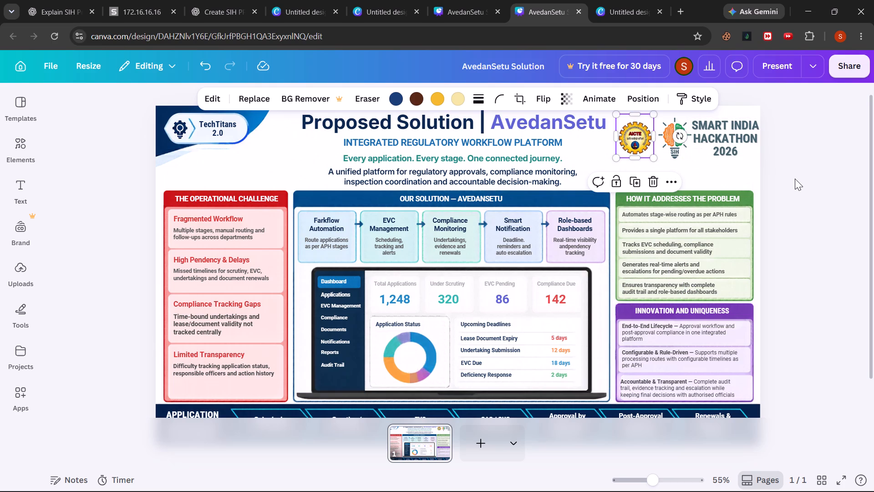
pyautogui.click(795, 179)
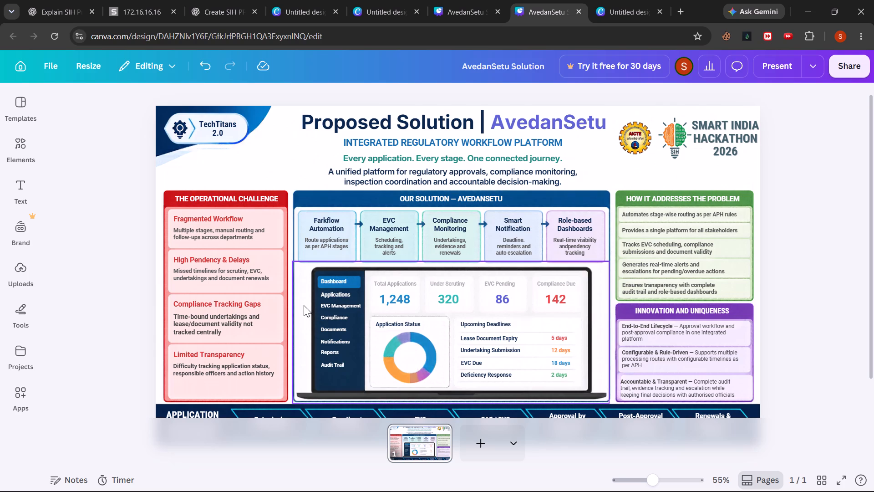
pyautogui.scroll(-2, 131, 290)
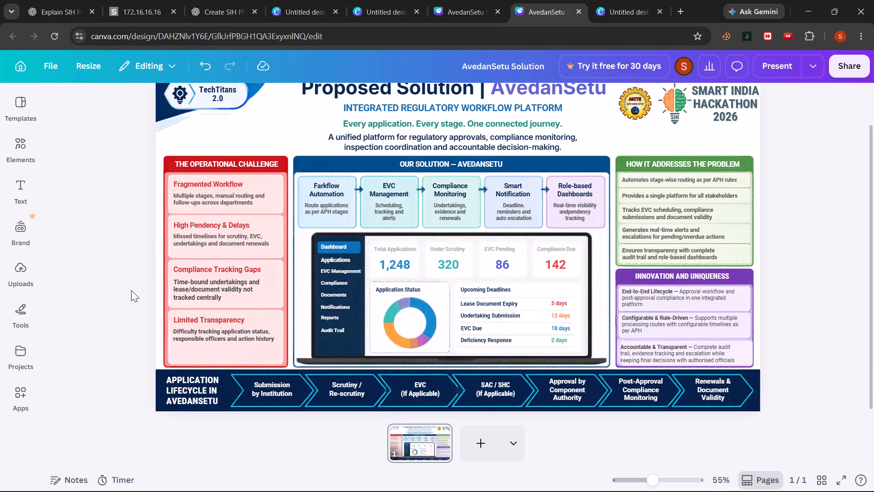
# Compare the AvedanSetu Solution slide carrying the AICTE gear logo with the untitled Proposed Solution design, including their Our Solution headers.
pyautogui.scroll(2, 131, 290)
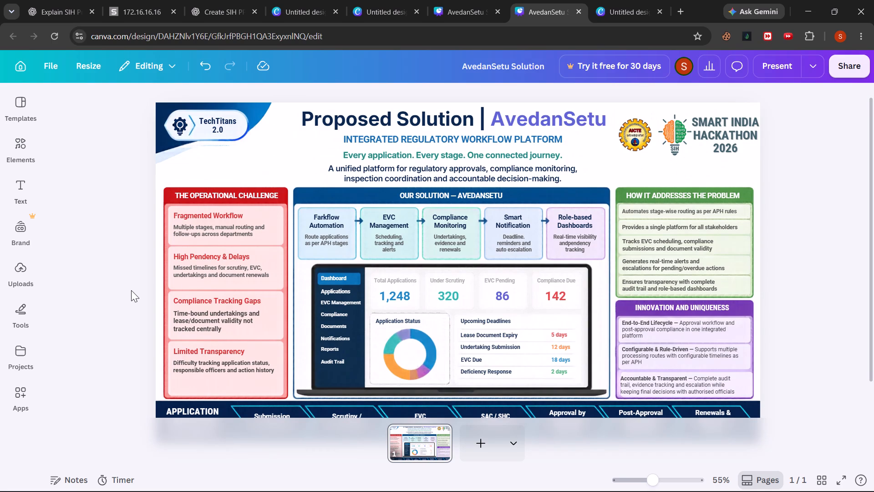
pyautogui.click(615, 1)
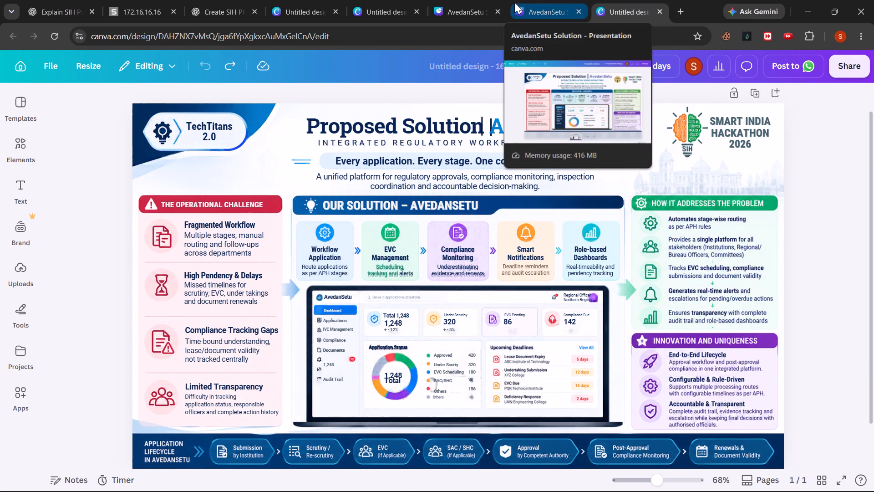
pyautogui.click(628, 0)
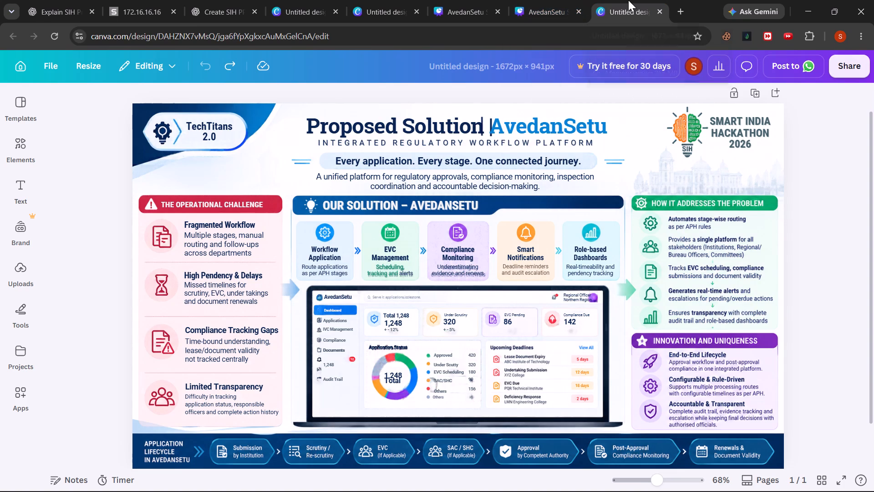
pyautogui.click(546, 1)
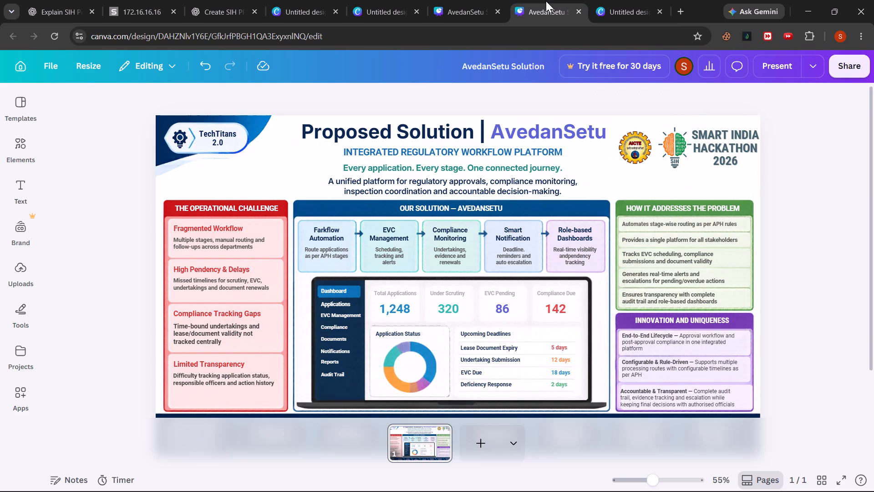
pyautogui.click(600, 3)
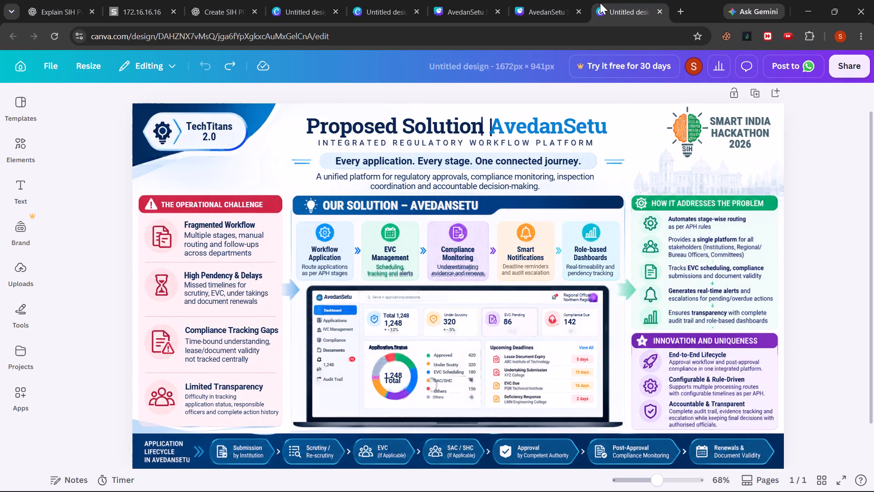
pyautogui.click(537, 9)
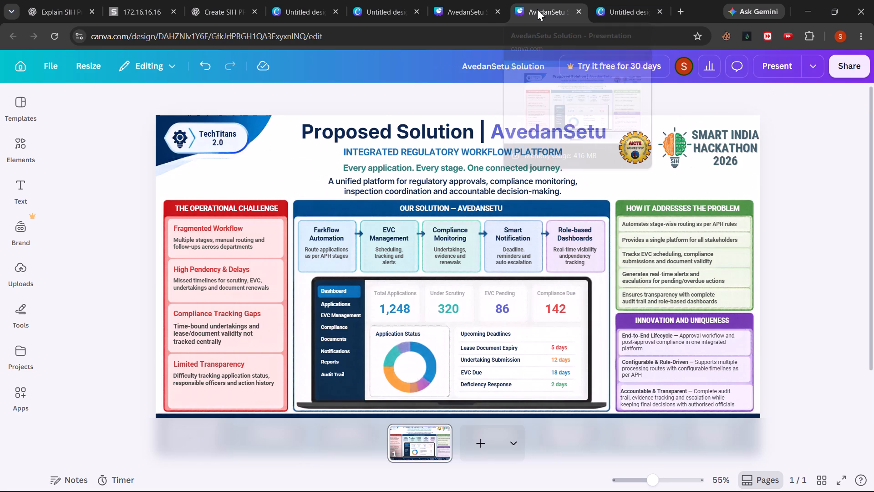
pyautogui.click(629, 10)
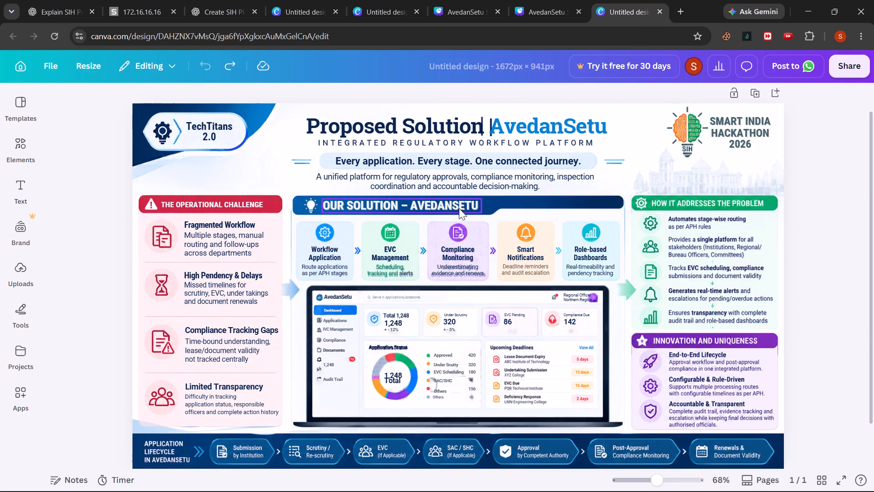
pyautogui.click(484, 205)
pyautogui.click(612, 0)
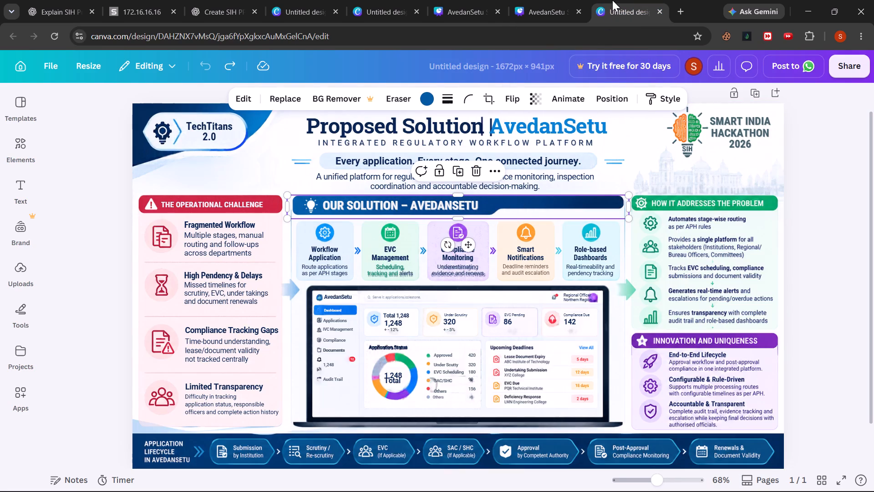
pyautogui.click(548, 2)
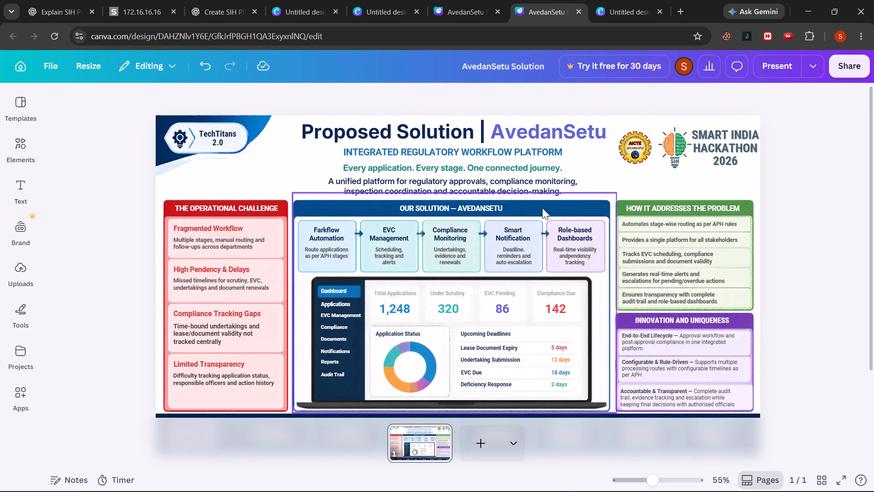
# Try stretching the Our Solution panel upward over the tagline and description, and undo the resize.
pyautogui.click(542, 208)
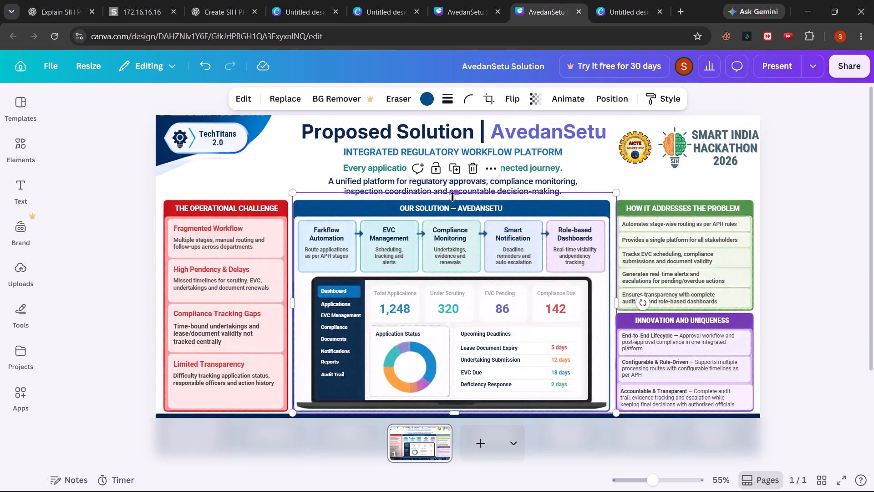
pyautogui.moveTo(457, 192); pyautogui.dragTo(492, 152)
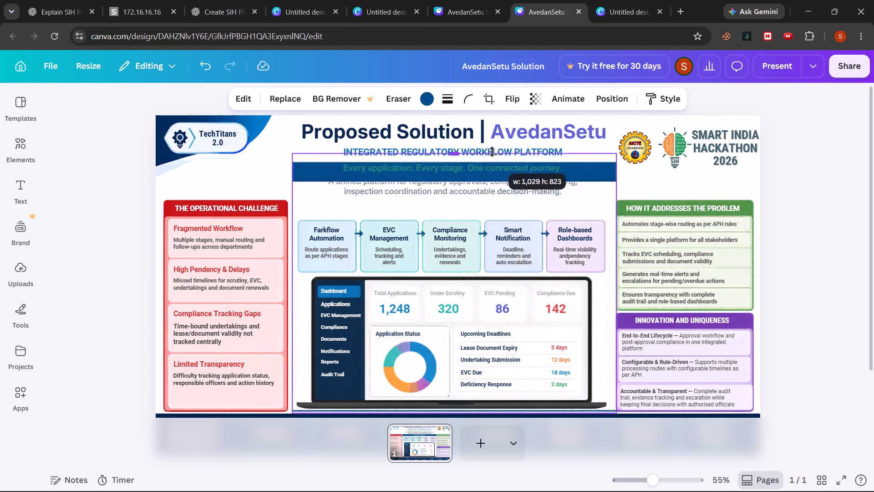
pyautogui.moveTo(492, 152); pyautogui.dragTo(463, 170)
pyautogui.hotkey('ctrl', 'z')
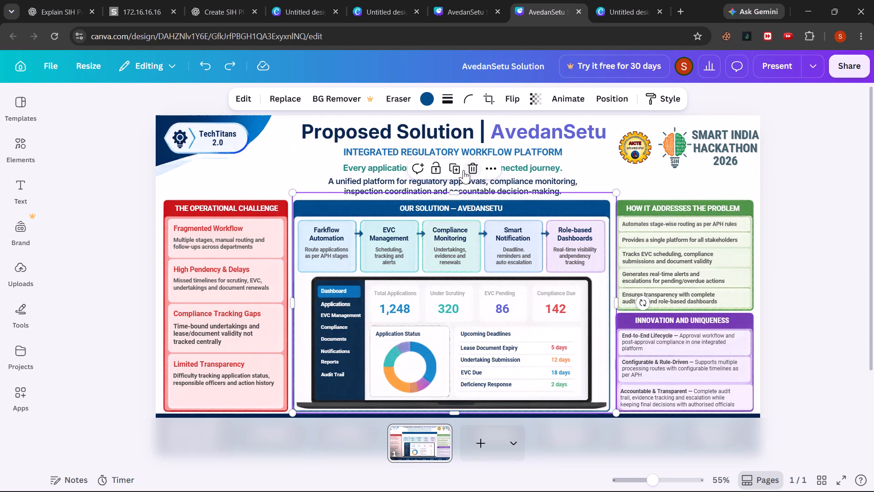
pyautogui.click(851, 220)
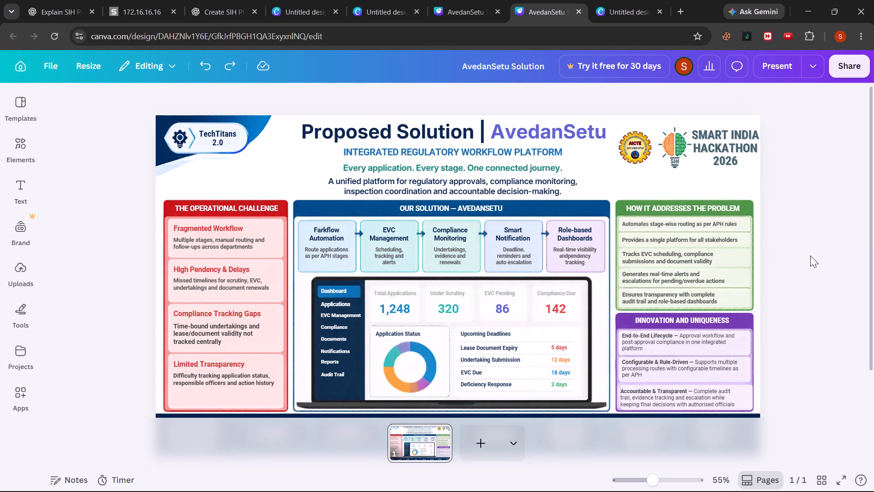
# Examine the AvedanSetu Solution version with the AICTE text badge, from its header down to the application lifecycle strip.
pyautogui.click(610, 0)
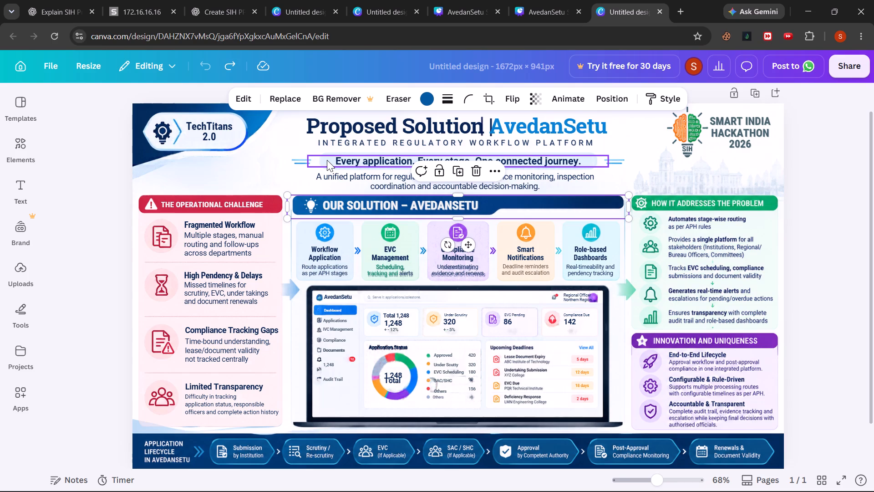
pyautogui.click(466, 0)
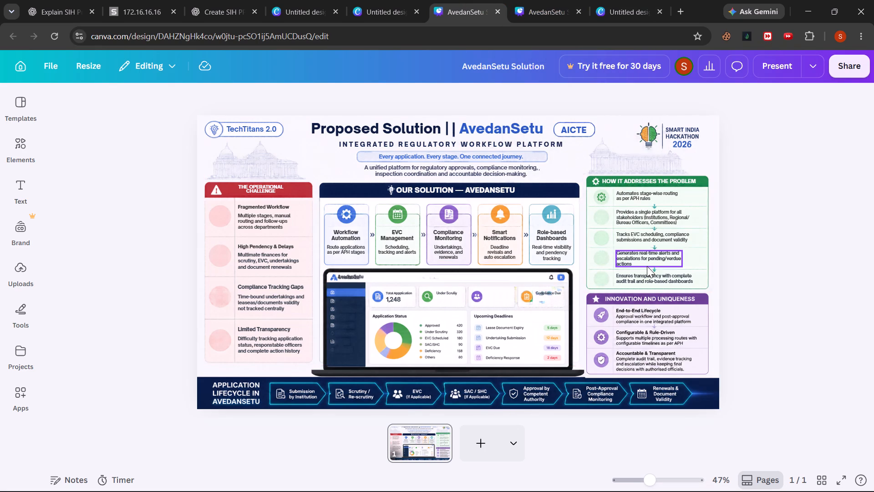
pyautogui.hotkey('ctrl', '+')
pyautogui.hotkey('ctrl', '+')
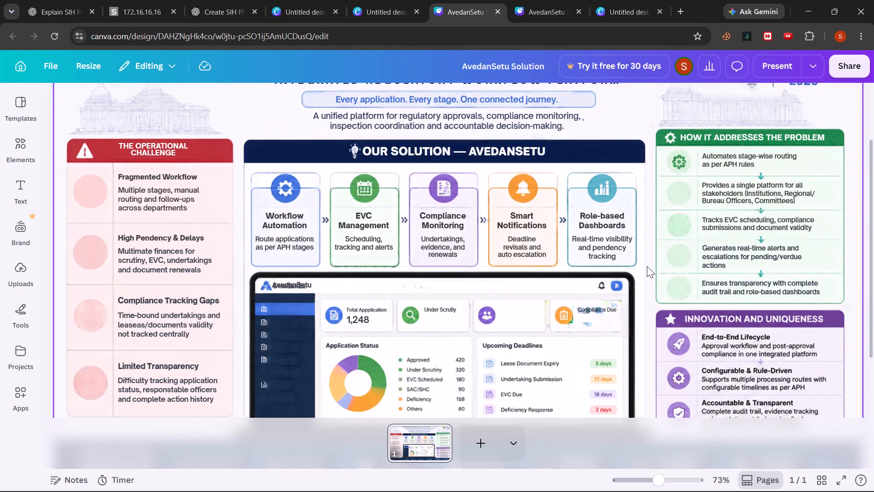
pyautogui.scroll(3, 647, 266)
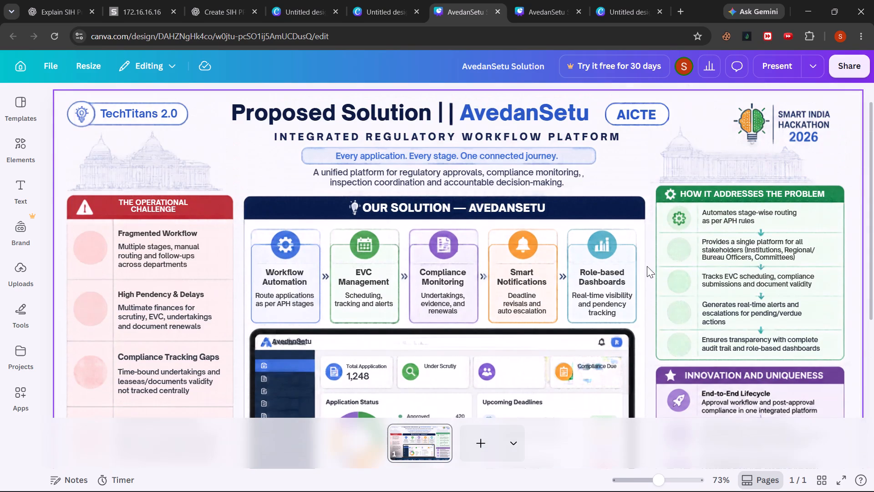
pyautogui.hscroll(-1, 647, 266)
pyautogui.scroll(-4, 647, 266)
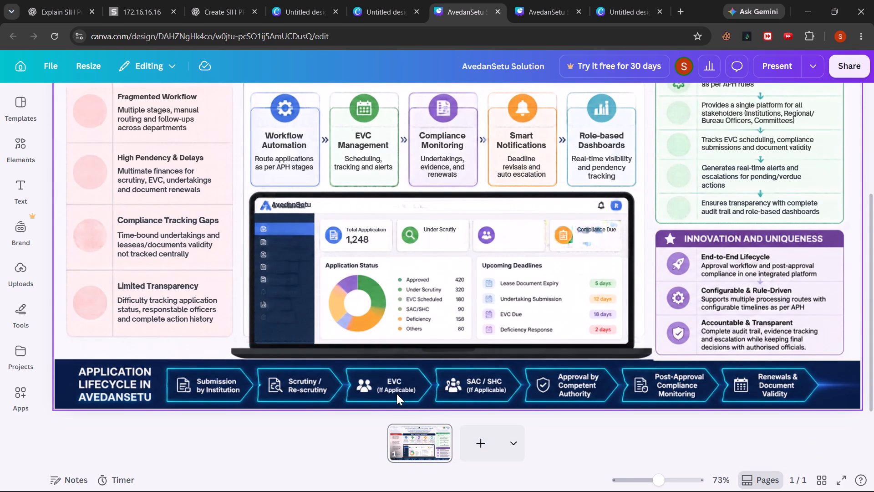
pyautogui.scroll(4, 396, 394)
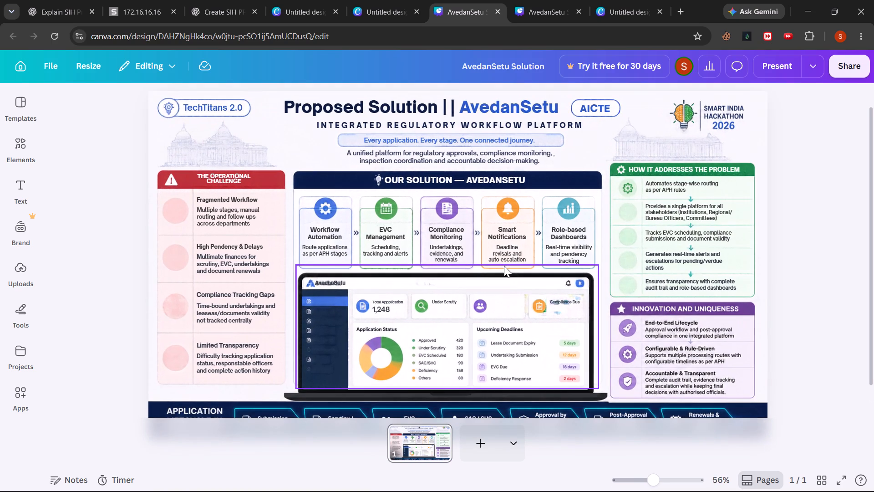
pyautogui.hscroll(-2, 504, 266)
pyautogui.scroll(-1, 504, 266)
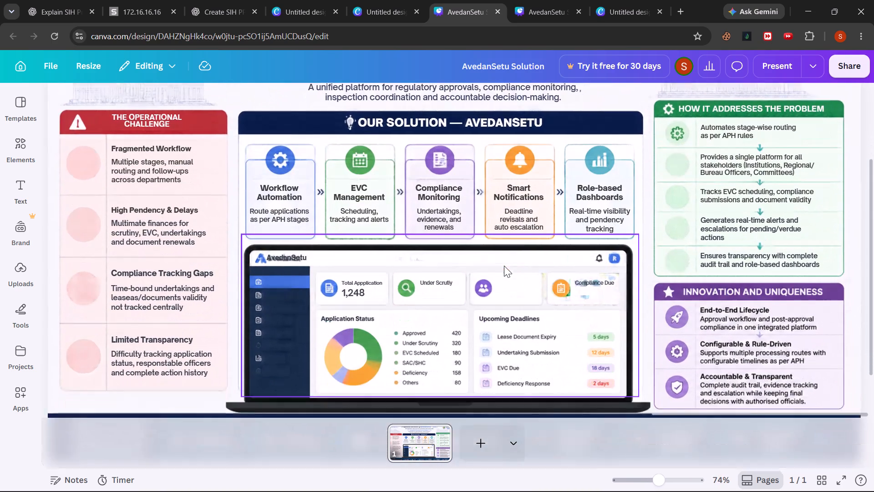
pyautogui.scroll(-1, 504, 266)
pyautogui.scroll(3, 504, 266)
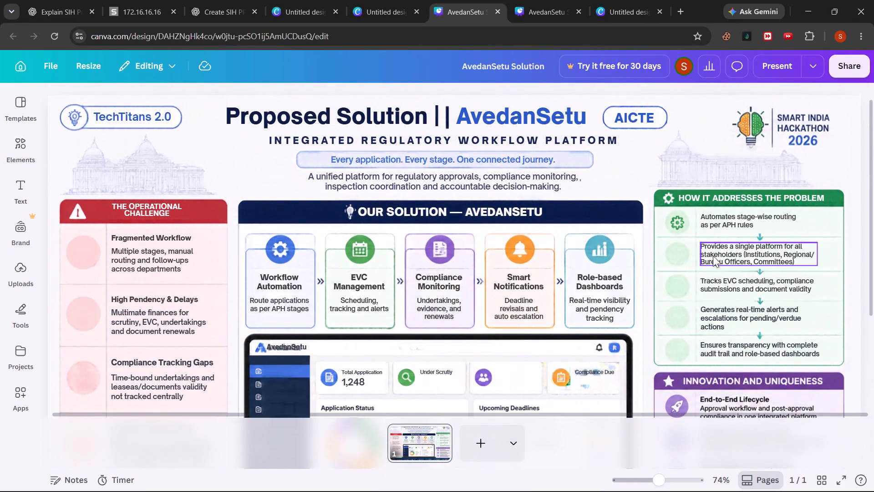
# Copy the red Fragmented Workflow document icon from the untitled Proposed Solution design for the AvedanSetu Solution version with blank icon circles.
pyautogui.click(547, 1)
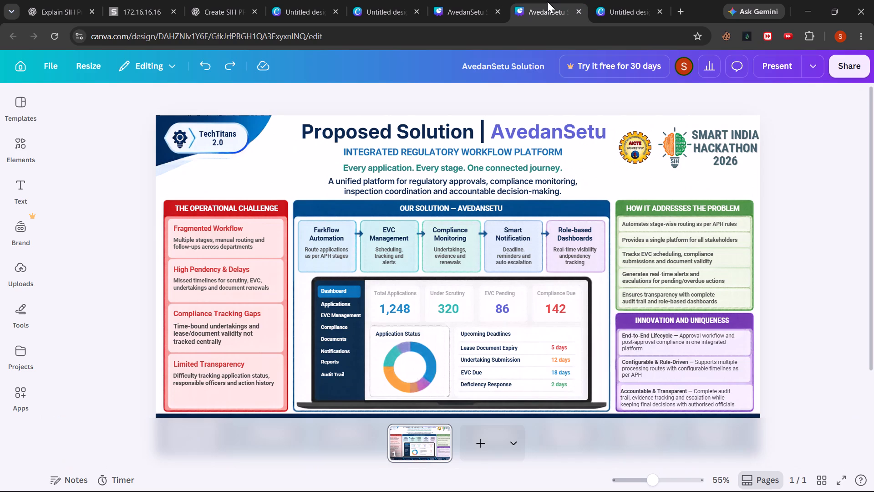
pyautogui.click(607, 0)
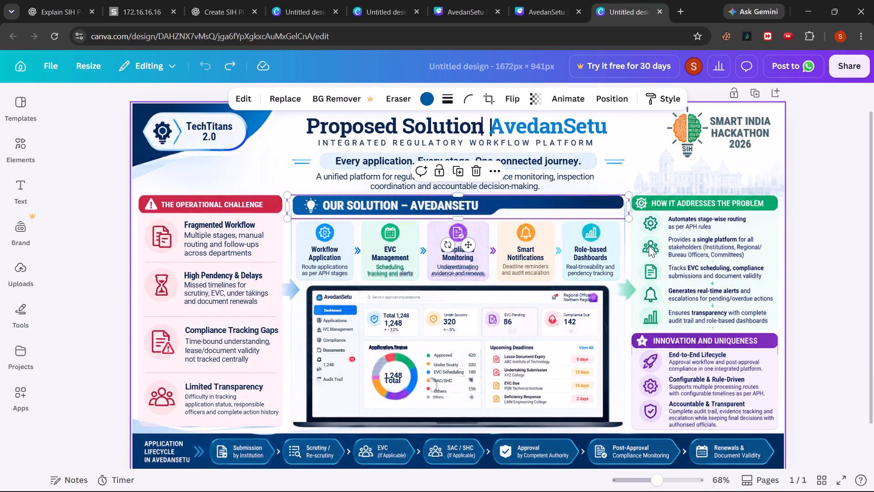
pyautogui.click(649, 246)
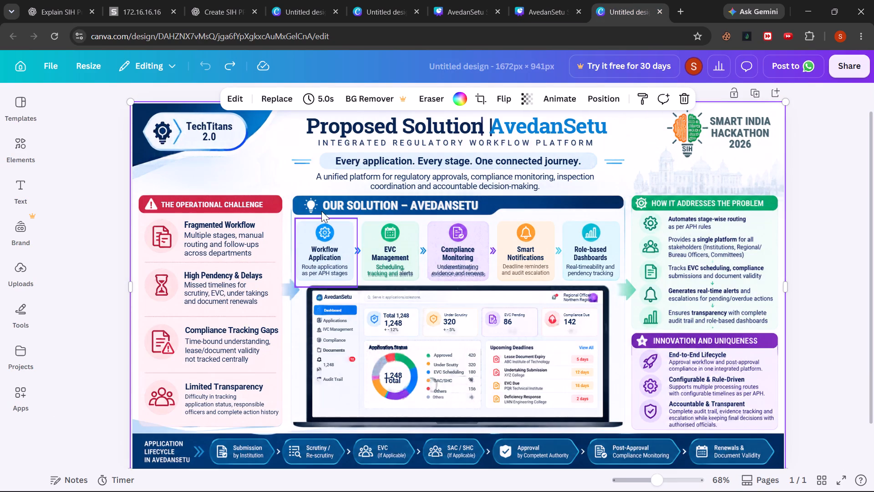
pyautogui.click(454, 3)
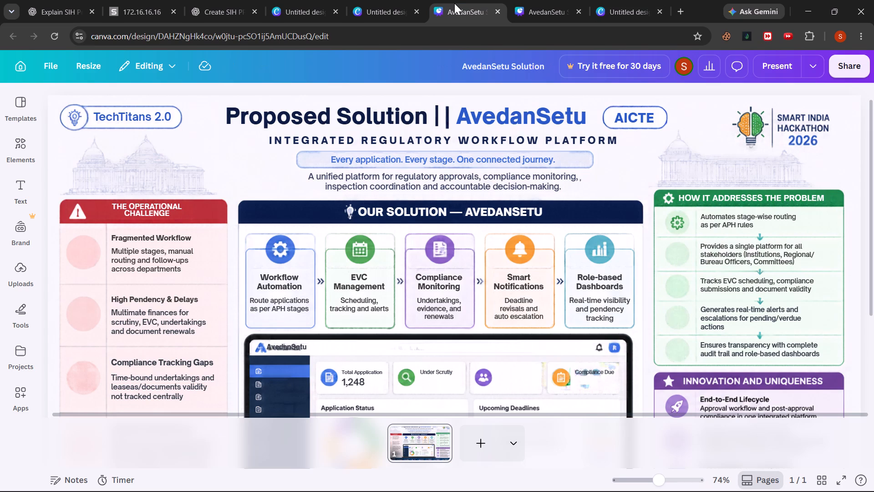
pyautogui.scroll(-1, 263, 233)
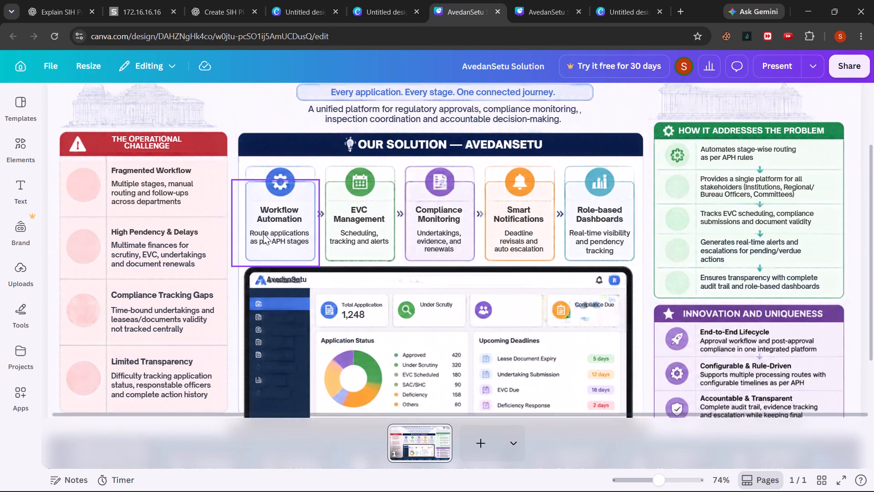
pyautogui.scroll(-1, 263, 233)
pyautogui.click(613, 0)
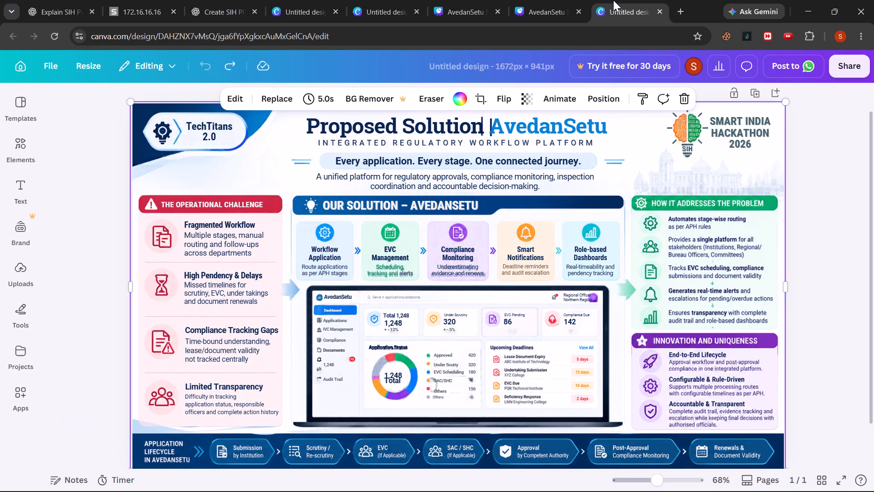
pyautogui.click(160, 241)
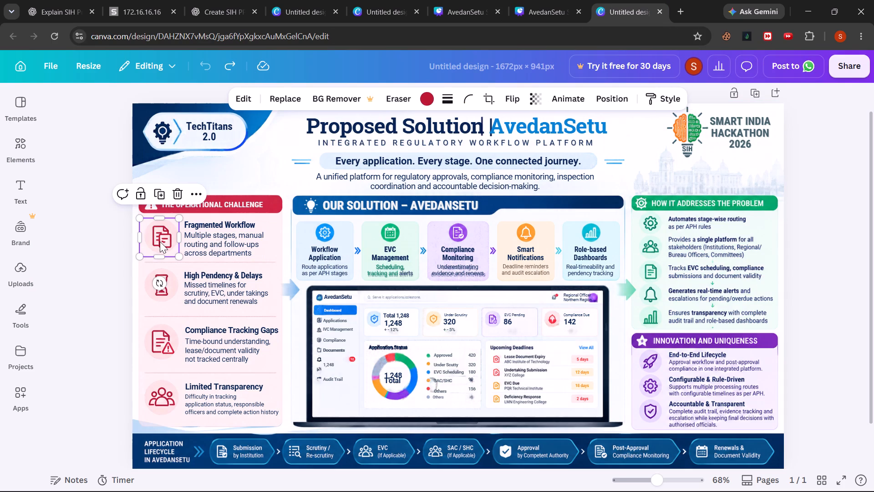
pyautogui.hotkey('ctrl', 'c')
pyautogui.click(375, 0)
pyautogui.click(449, 3)
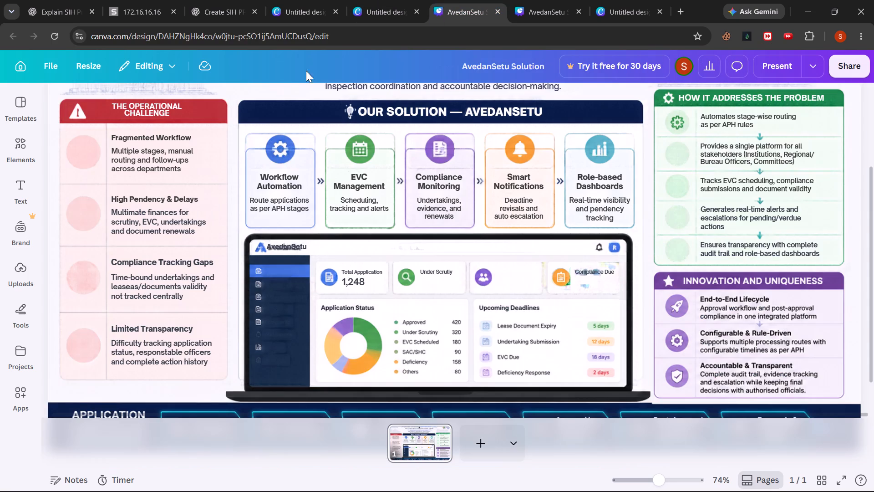
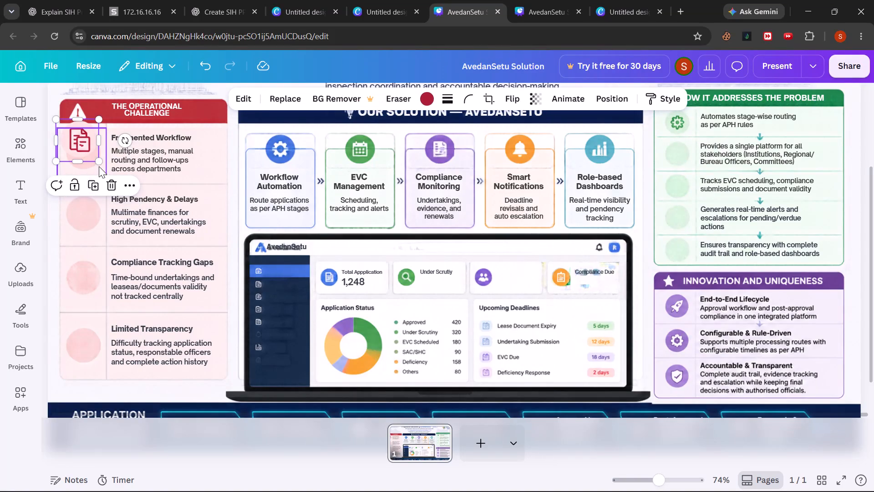
# Replace the blank pink circle beside Fragmented Workflow with the pasted red document icon, centred in its row.
pyautogui.click(99, 166)
pyautogui.press('BackSpace')
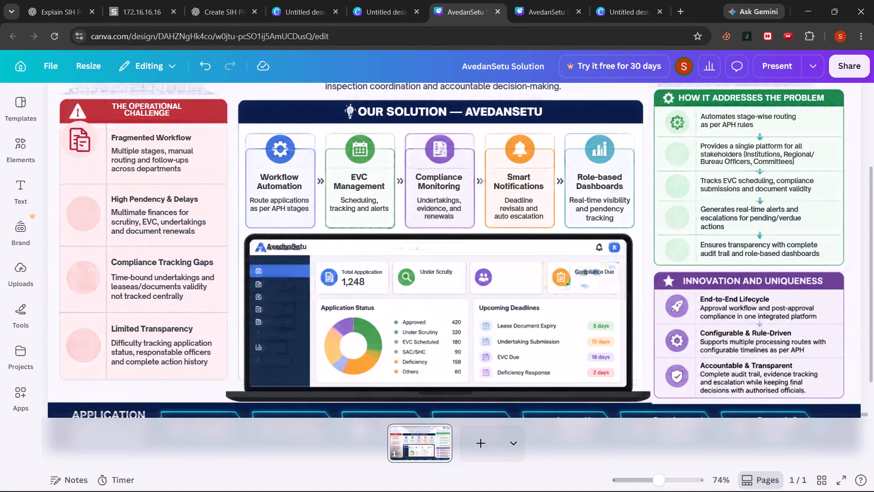
pyautogui.moveTo(80, 136); pyautogui.dragTo(86, 148)
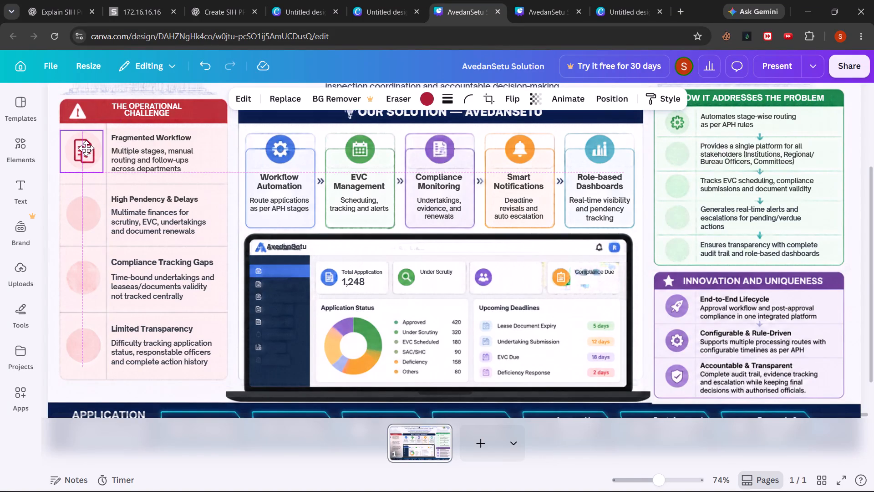
pyautogui.moveTo(86, 148); pyautogui.dragTo(86, 149)
# Delete the blank pink circles beside High Pendency & Delays, Compliance Tracking Gaps and Limited Transparency.
pyautogui.click(91, 221)
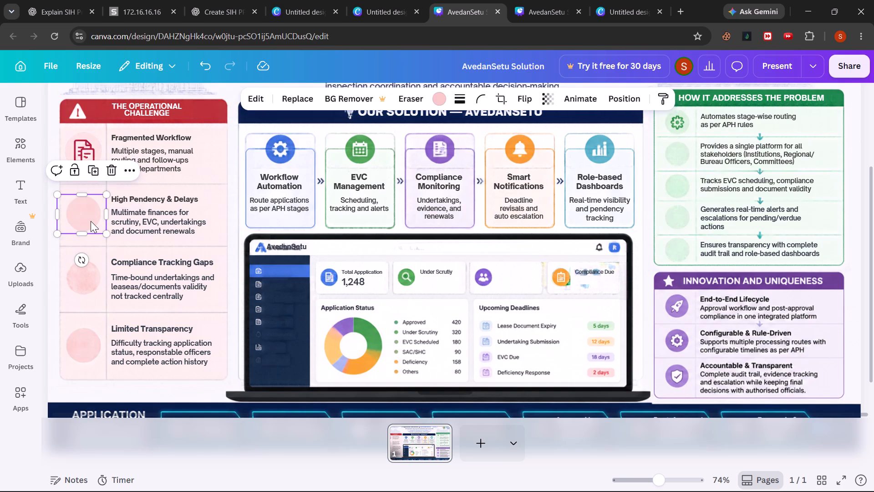
pyautogui.press('BackSpace')
pyautogui.click(79, 279)
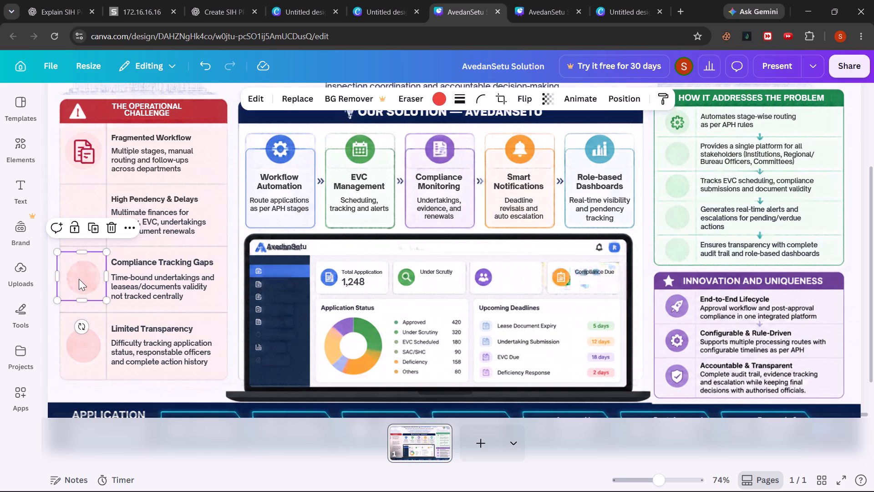
pyautogui.press('BackSpace')
pyautogui.click(85, 349)
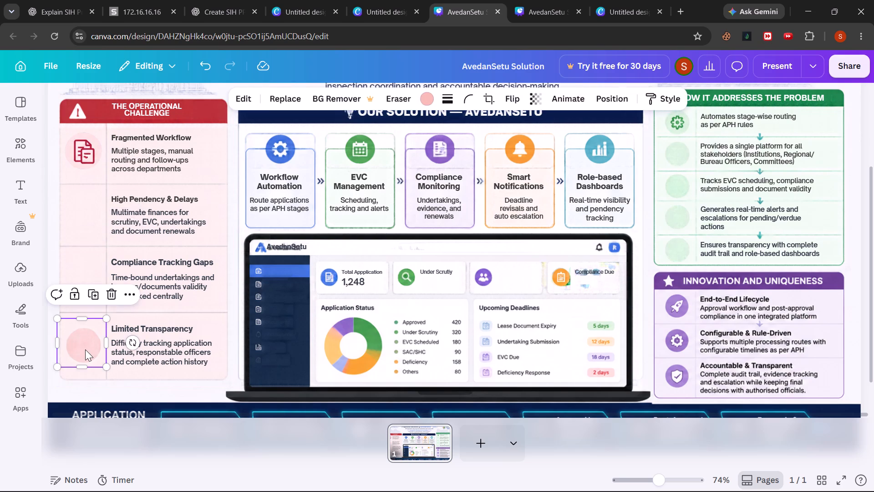
pyautogui.press('BackSpace')
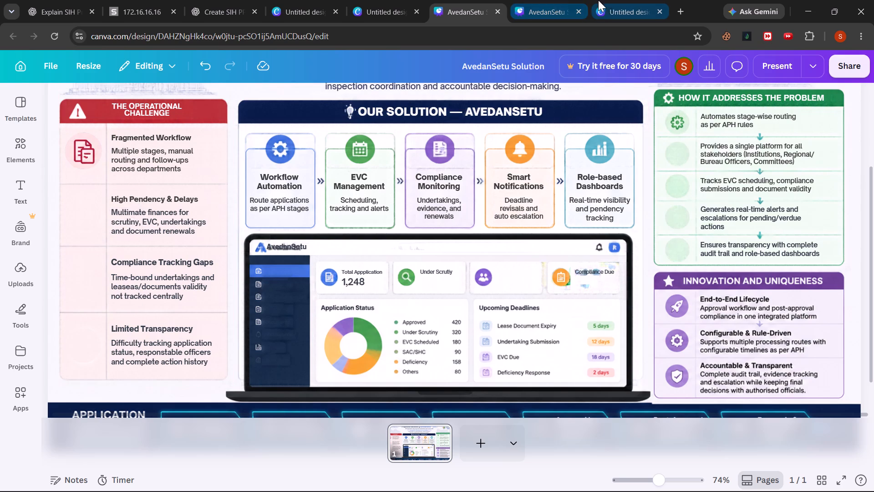
# Copy the red hourglass icon from the untitled Proposed Solution design and place it beside High Pendency & Delays, aligned under the document icon.
pyautogui.click(608, 0)
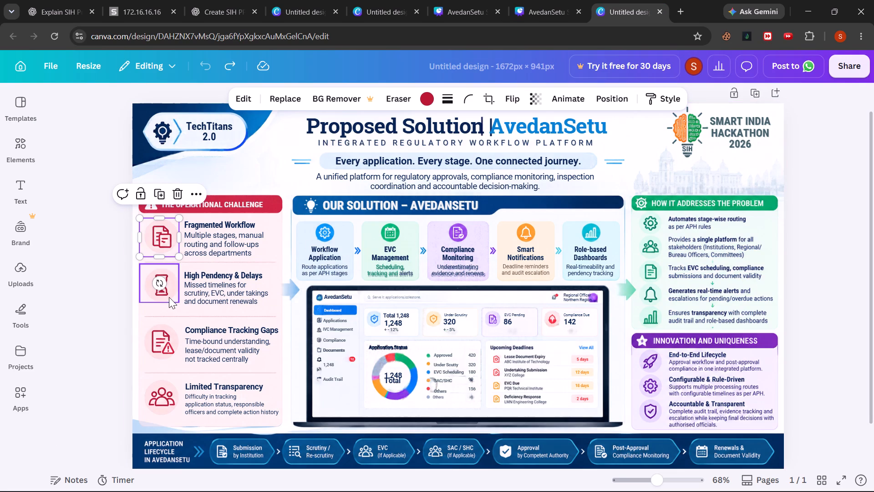
pyautogui.click(169, 297)
pyautogui.hotkey('ctrl', 'c')
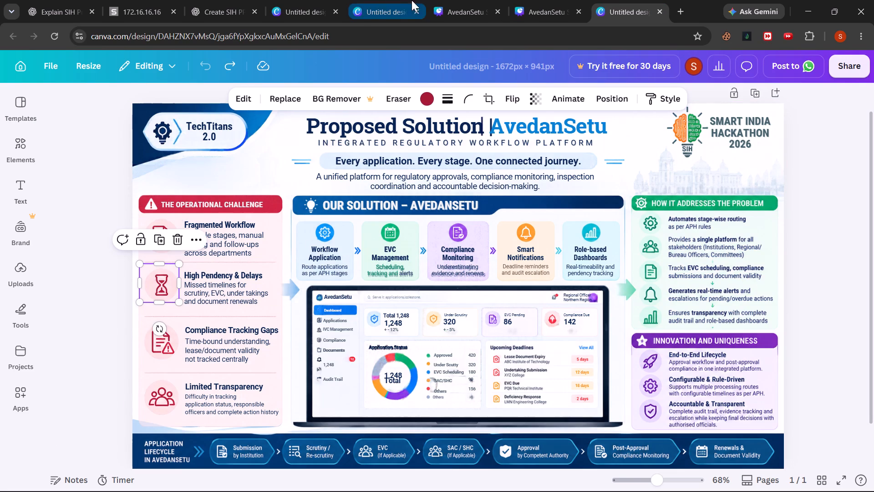
pyautogui.click(459, 0)
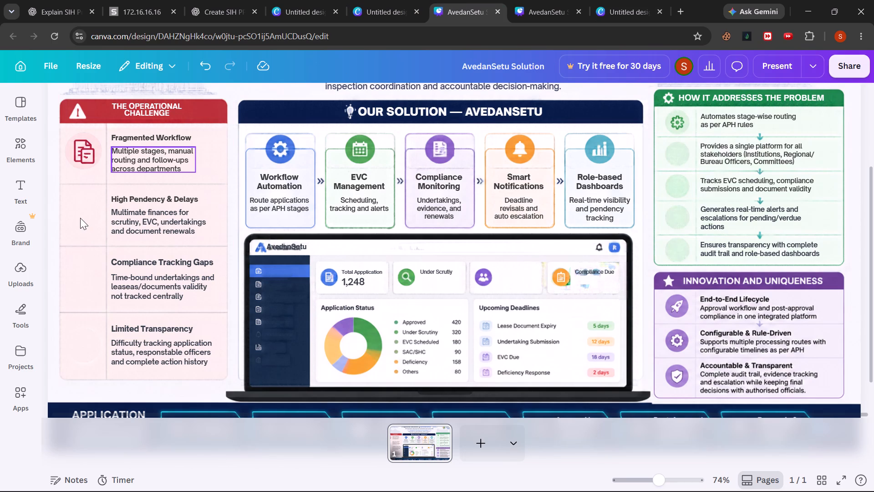
pyautogui.hotkey('ctrl', 'v')
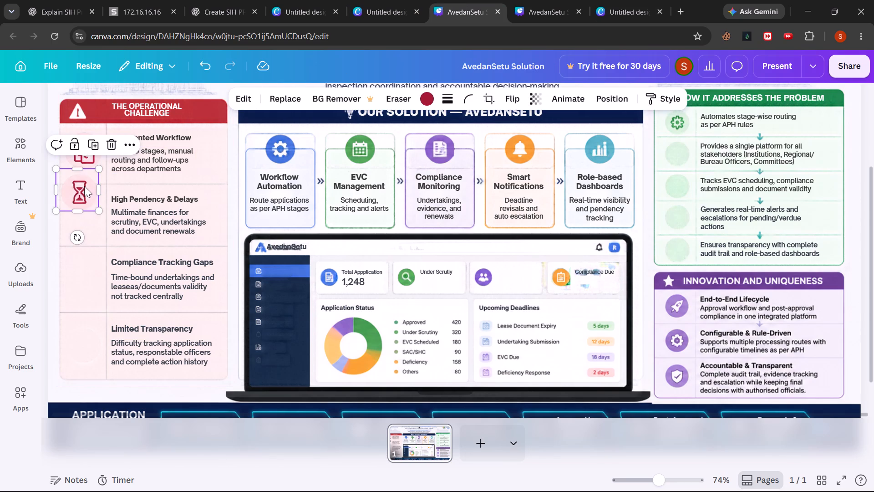
pyautogui.moveTo(84, 185); pyautogui.dragTo(88, 208)
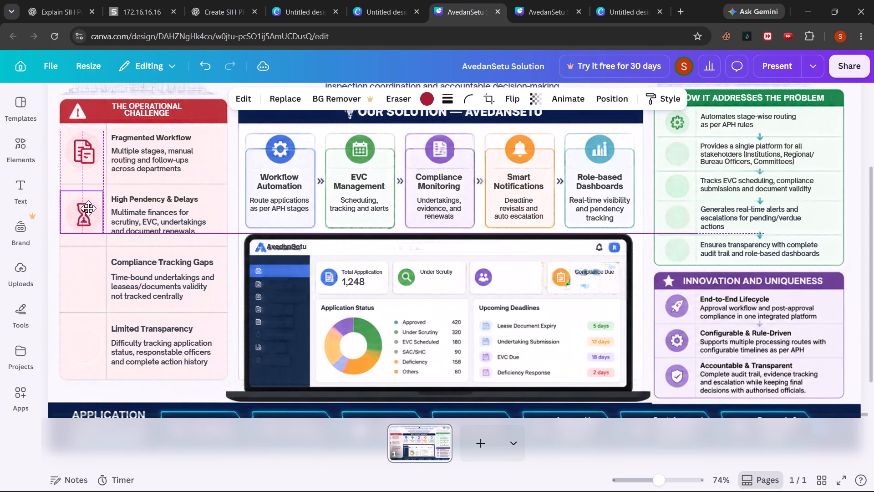
pyautogui.moveTo(88, 208); pyautogui.dragTo(86, 208)
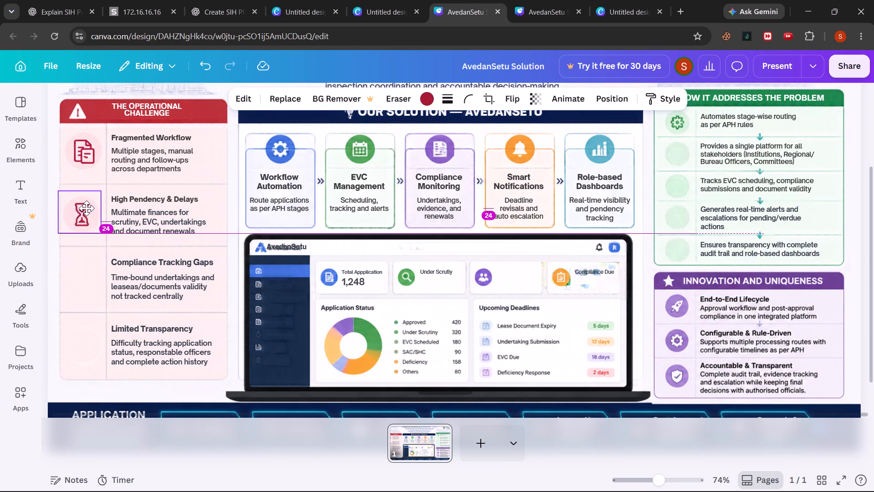
pyautogui.moveTo(86, 208); pyautogui.dragTo(88, 210)
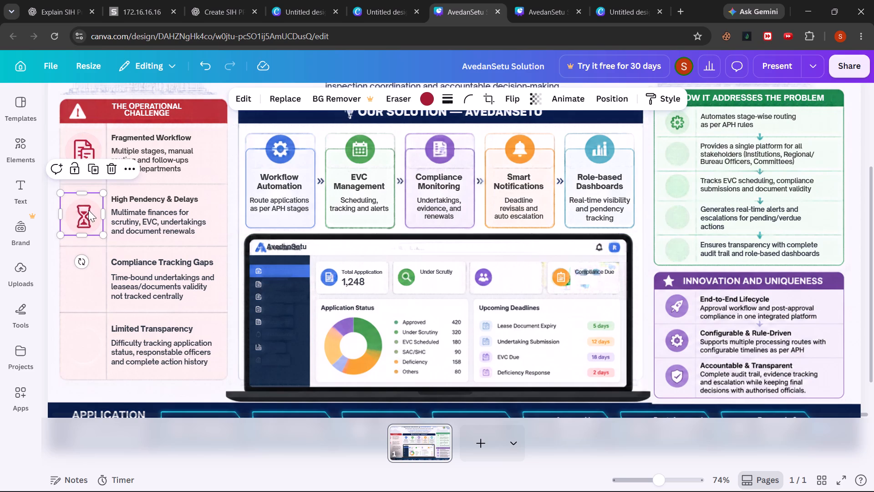
# Copy the red document-with-warning icon from the untitled Proposed Solution design and place it beside Compliance Tracking Gaps, aligned under the hourglass.
pyautogui.click(635, 0)
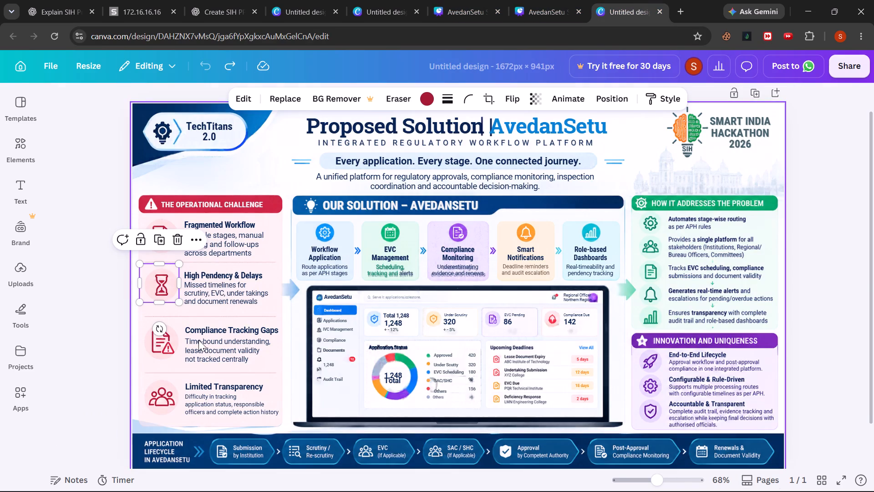
pyautogui.click(163, 342)
pyautogui.hotkey('ctrl', 'c')
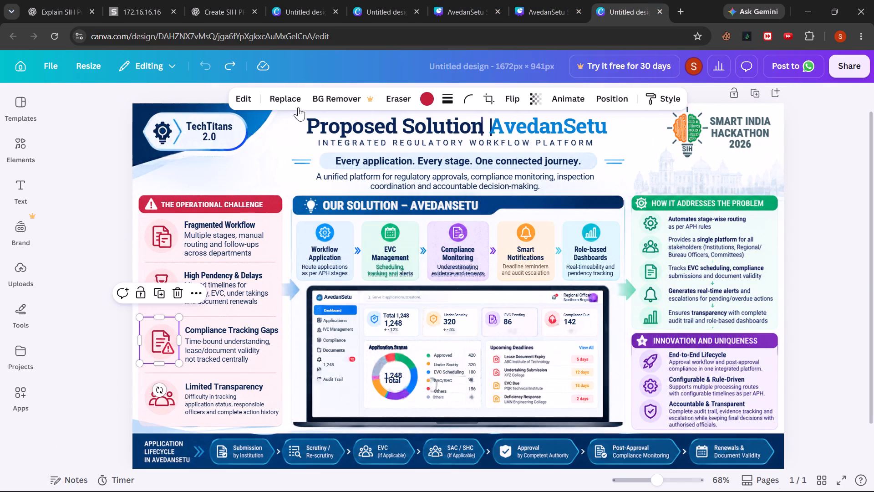
pyautogui.click(474, 0)
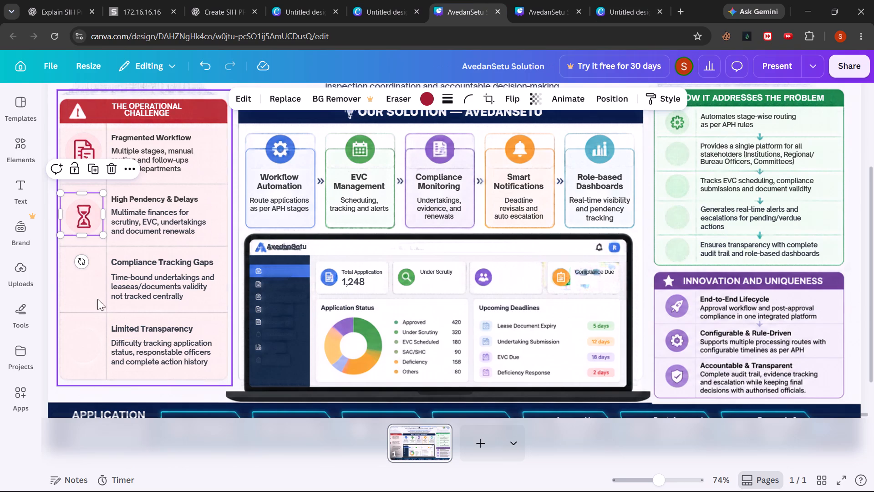
pyautogui.click(84, 286)
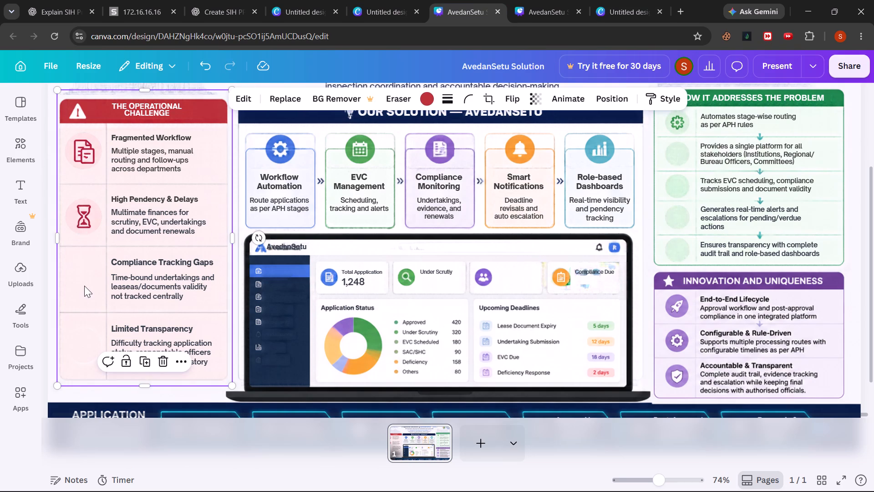
pyautogui.hotkey('ctrl', 'v')
pyautogui.moveTo(81, 243); pyautogui.dragTo(85, 271)
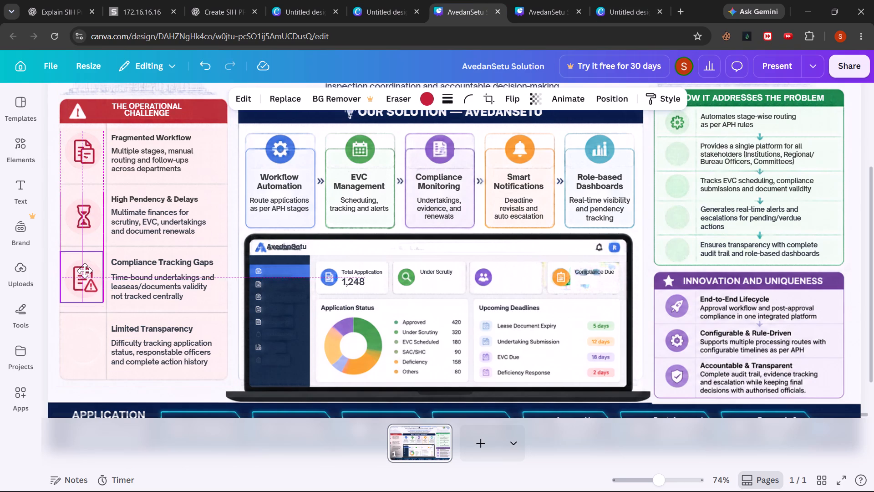
pyautogui.moveTo(85, 271); pyautogui.dragTo(86, 271)
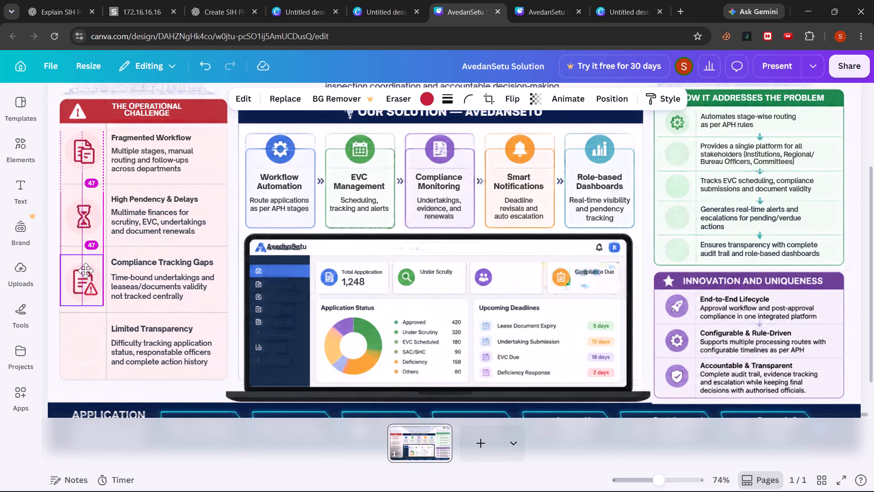
pyautogui.moveTo(86, 271); pyautogui.dragTo(86, 269)
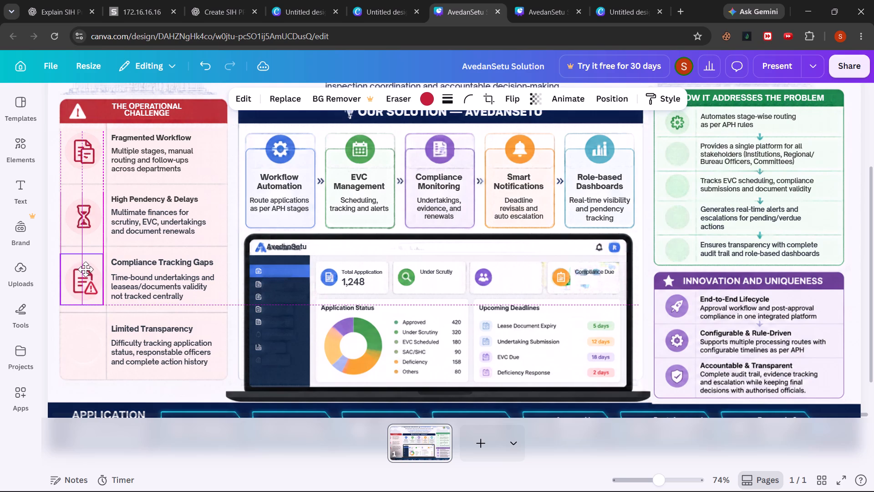
pyautogui.moveTo(86, 269); pyautogui.dragTo(86, 268)
# Copy the red people icon from the untitled Proposed Solution design and place it beside Limited Transparency, in line with the icons above.
pyautogui.click(605, 0)
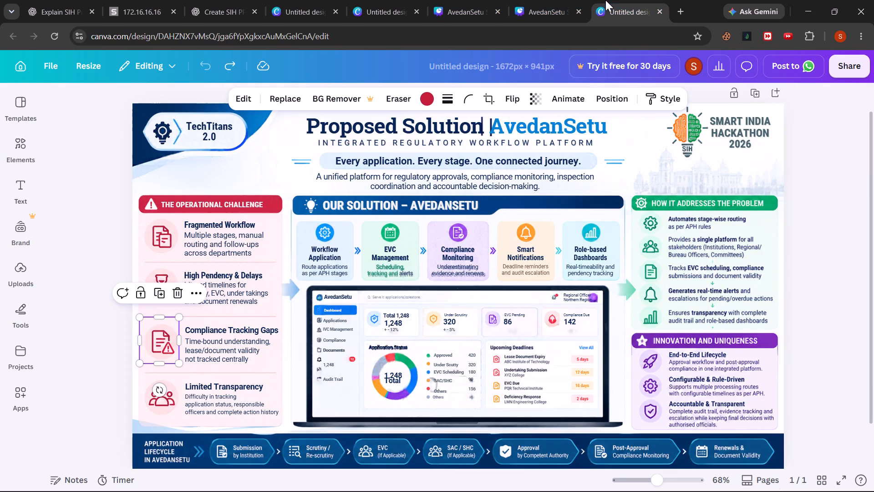
pyautogui.click(168, 403)
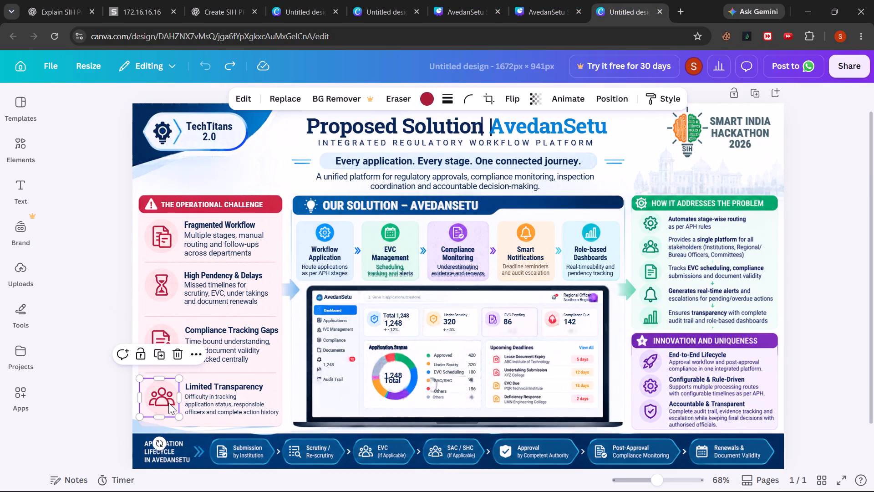
pyautogui.hotkey('ctrl', 'c')
pyautogui.click(463, 0)
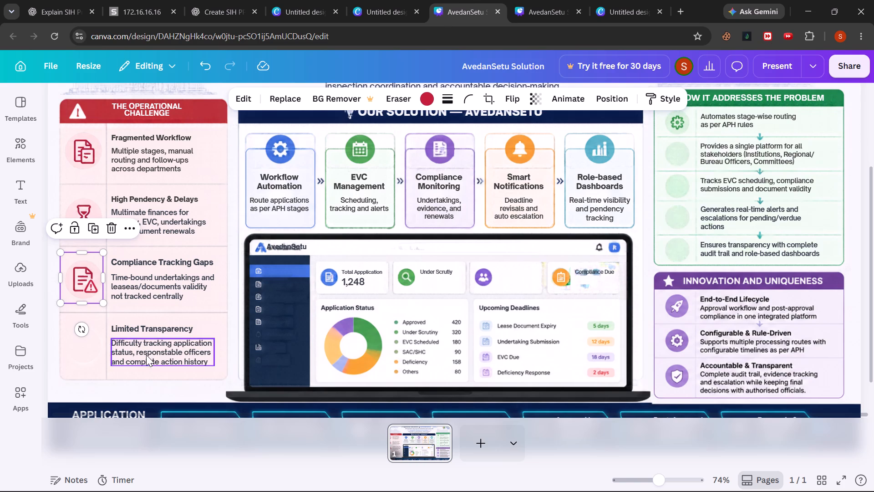
pyautogui.click(90, 354)
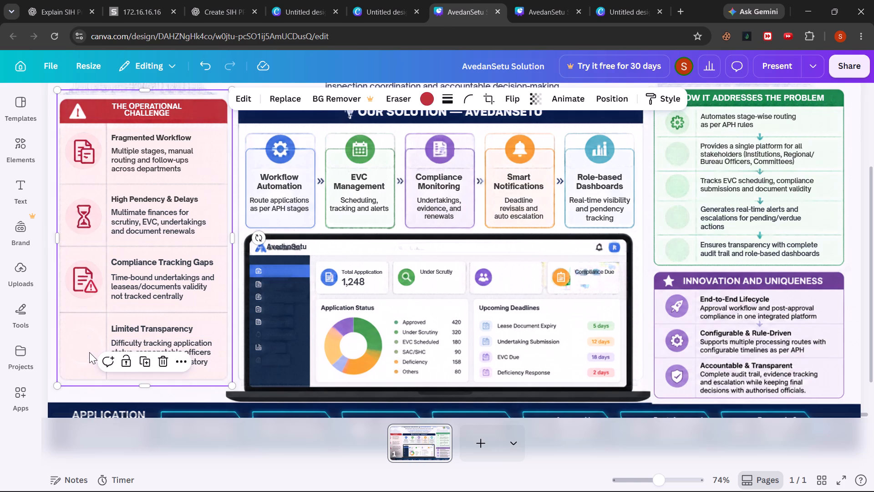
pyautogui.hotkey('ctrl', 'v')
pyautogui.moveTo(80, 313); pyautogui.dragTo(82, 337)
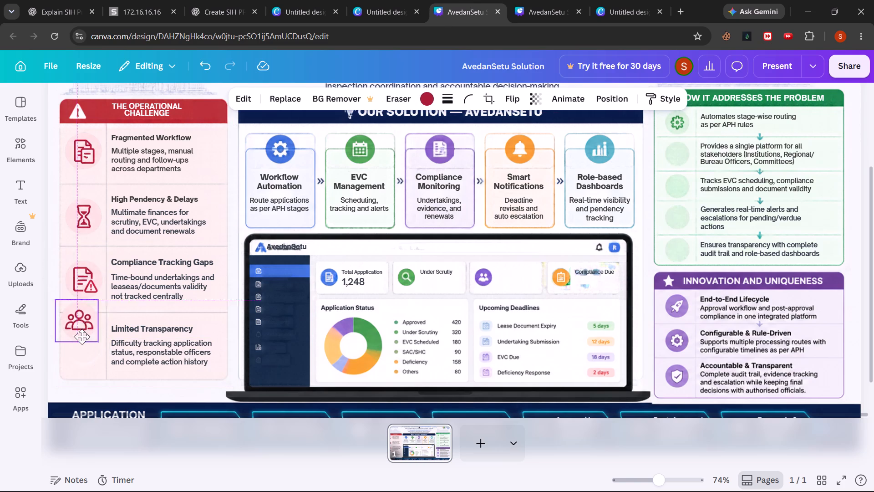
pyautogui.moveTo(82, 337); pyautogui.dragTo(84, 344)
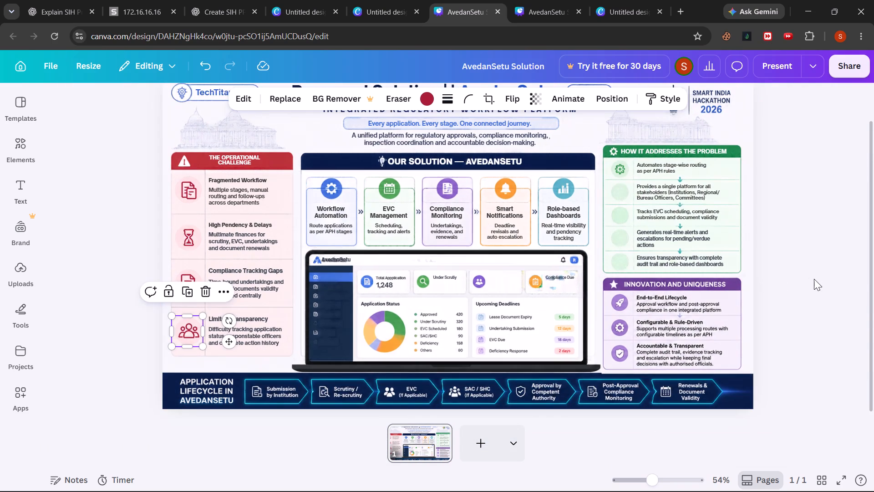
pyautogui.click(814, 279)
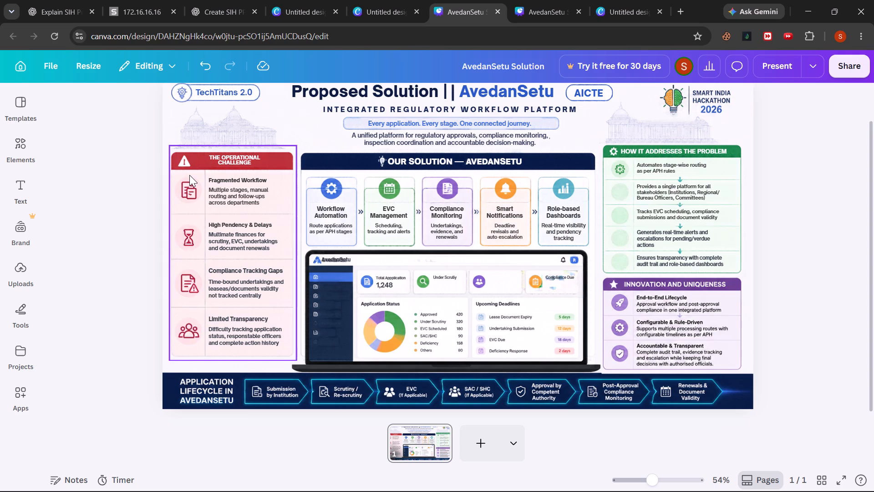
# Delete the AICTE text badge and its rounded outline beside the Proposed Solution title.
pyautogui.scroll(1, 189, 175)
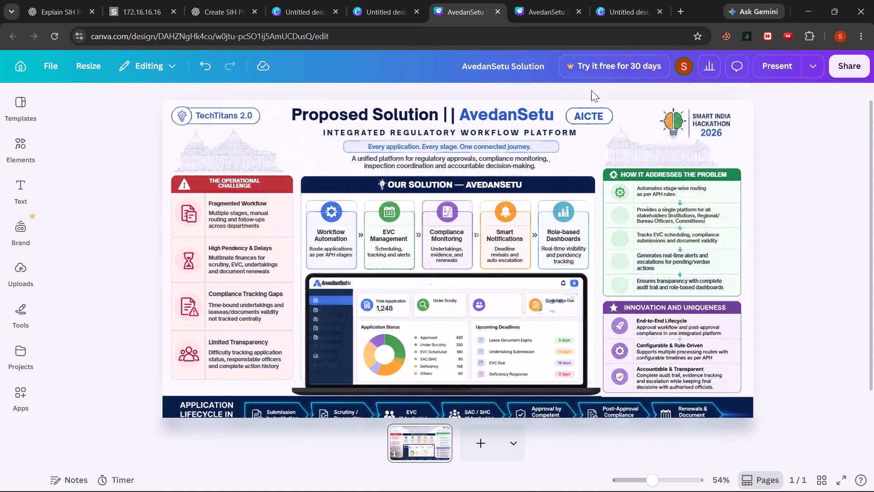
pyautogui.click(586, 113)
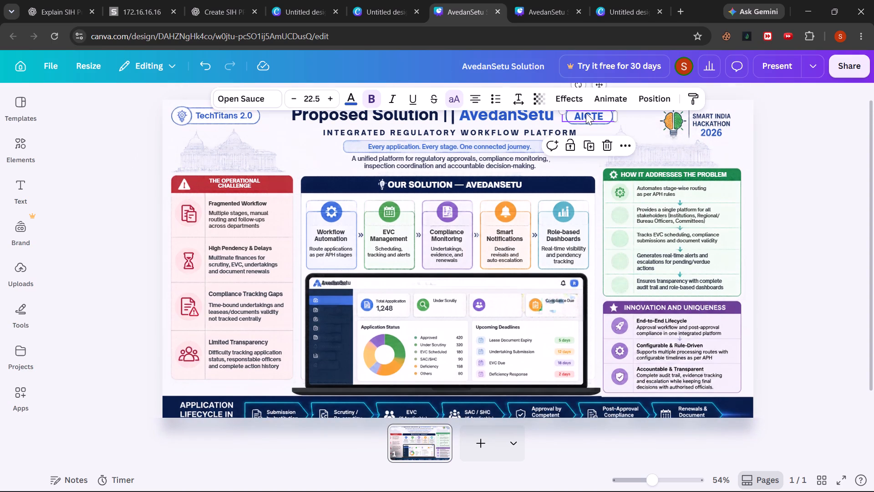
pyautogui.press('BackSpace')
pyautogui.click(600, 112)
pyautogui.press('BackSpace')
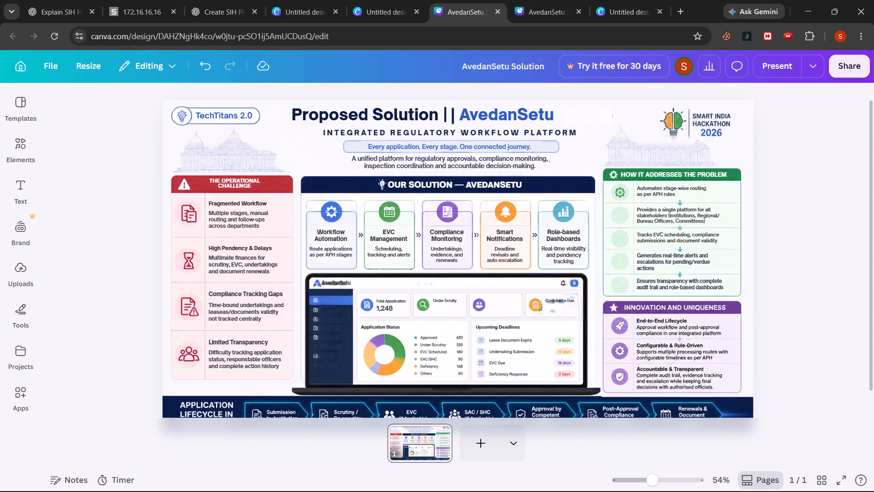
# Copy the AICTE gear logo from the other AvedanSetu Solution design and place it between the title and the Smart India Hackathon logo.
pyautogui.click(632, 13)
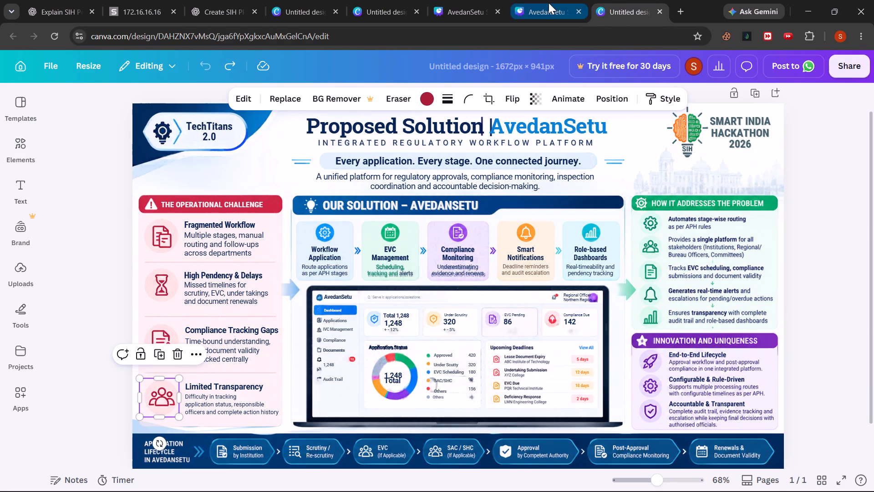
pyautogui.click(549, 3)
pyautogui.click(634, 151)
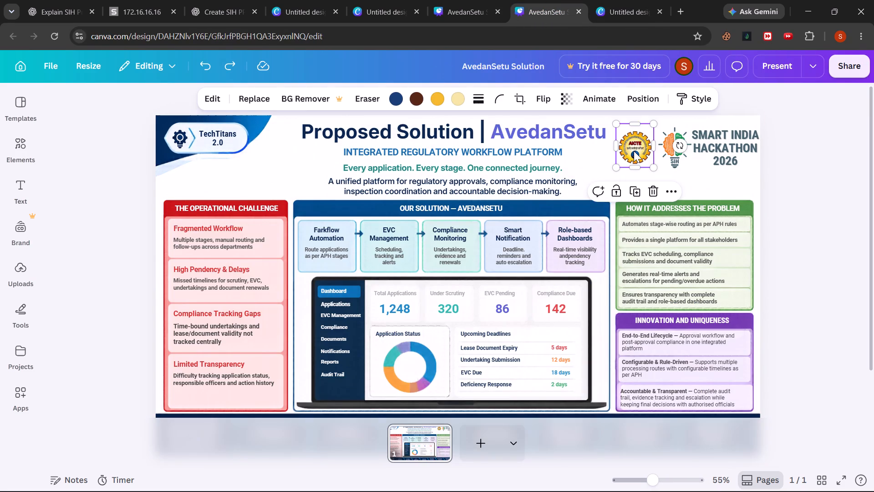
pyautogui.hotkey('ctrl', 'c')
pyautogui.click(450, 0)
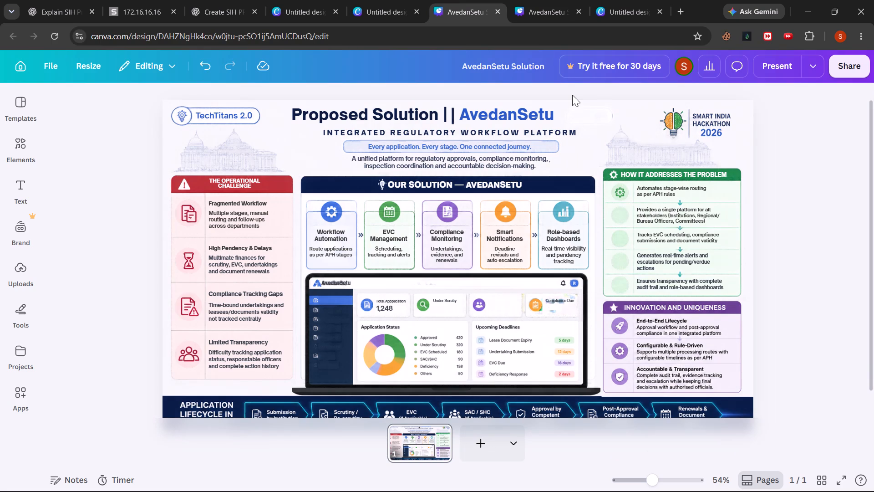
pyautogui.hotkey('ctrl', 'v')
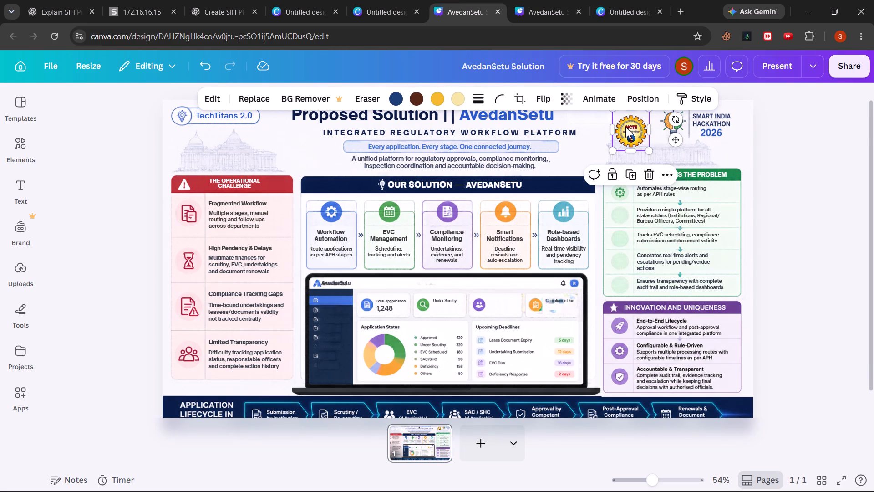
pyautogui.moveTo(625, 127); pyautogui.dragTo(631, 118)
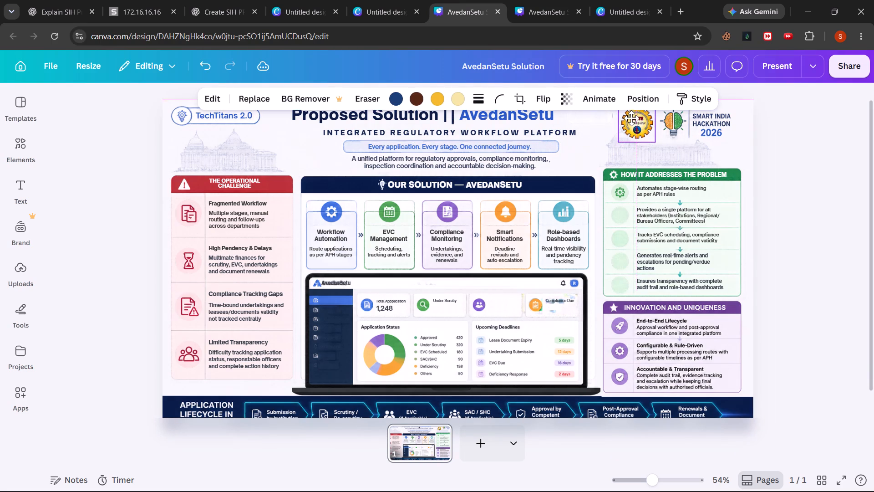
pyautogui.moveTo(631, 118); pyautogui.dragTo(631, 117)
pyautogui.click(787, 151)
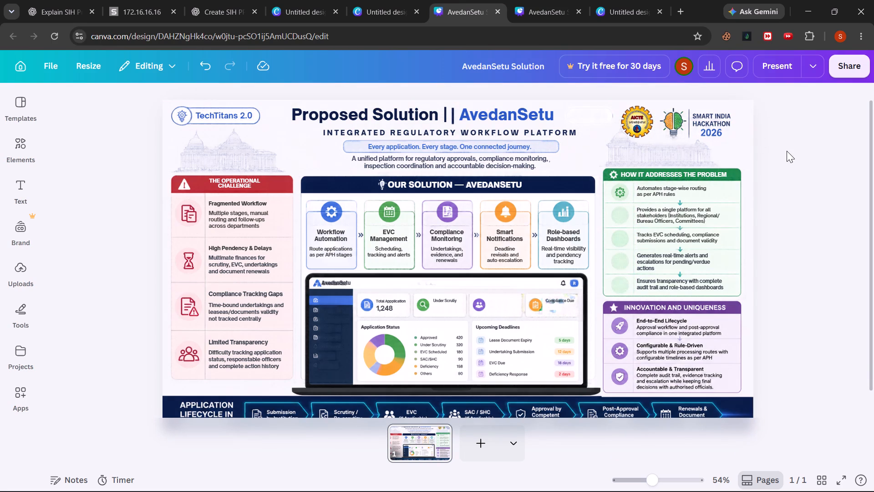
pyautogui.moveTo(645, 123); pyautogui.dragTo(640, 125)
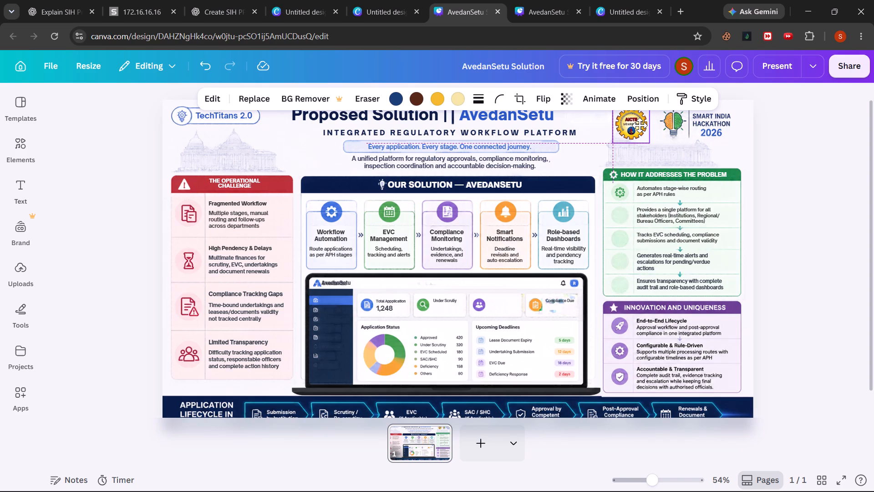
pyautogui.moveTo(640, 125); pyautogui.dragTo(635, 125)
pyautogui.click(812, 159)
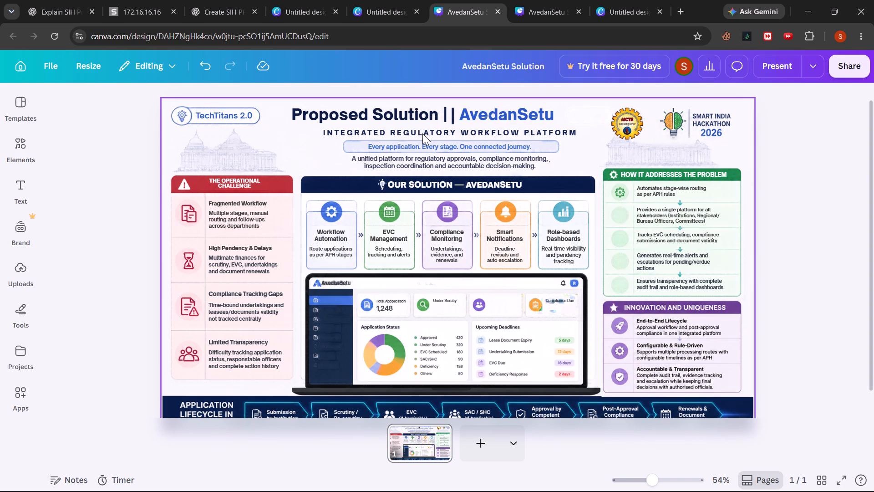
# Rearrange the title as Proposed Solution | AvedanSetu with a single divider, shifting both text parts toward the AICTE logo.
pyautogui.click(477, 118)
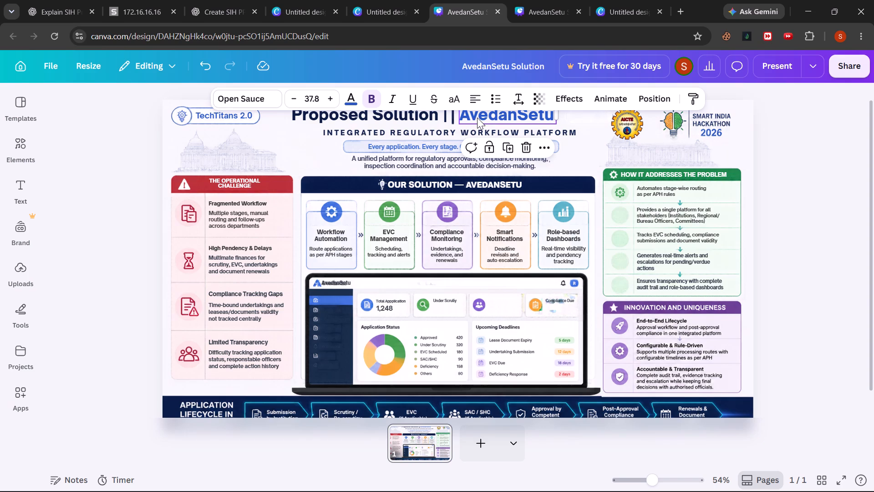
pyautogui.moveTo(492, 117); pyautogui.dragTo(504, 117)
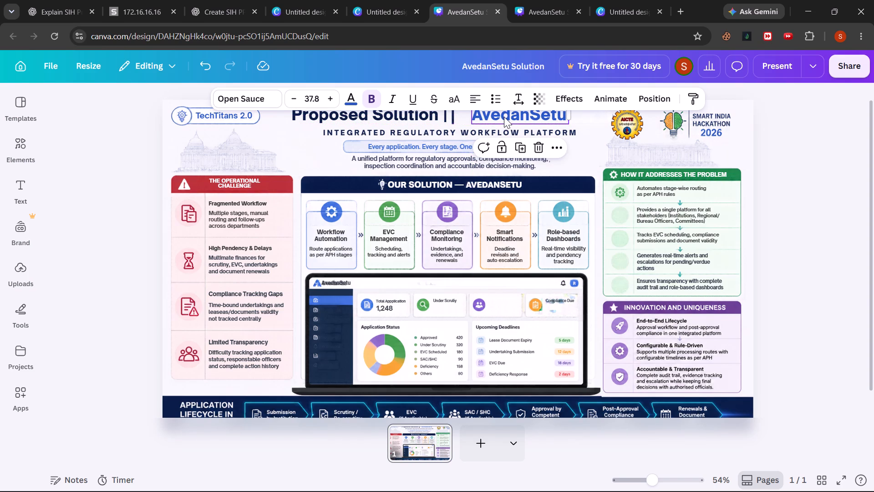
pyautogui.click(451, 117)
pyautogui.moveTo(451, 117); pyautogui.dragTo(456, 117)
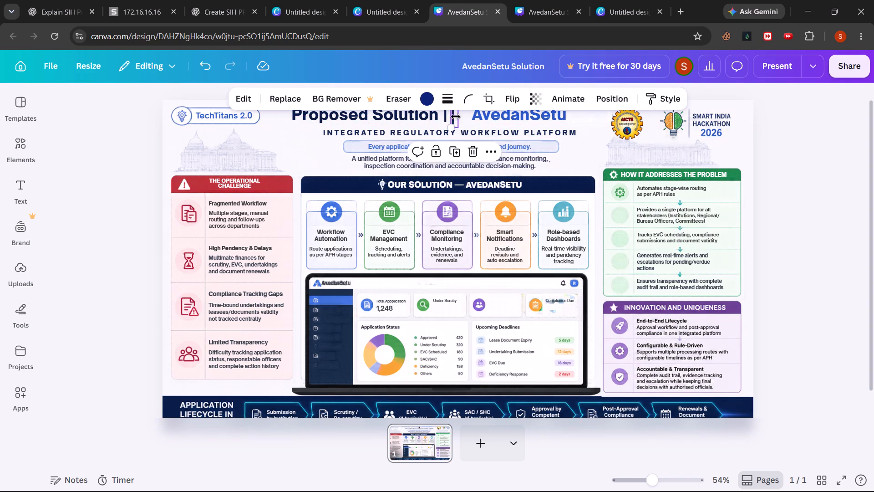
pyautogui.moveTo(456, 117); pyautogui.dragTo(463, 117)
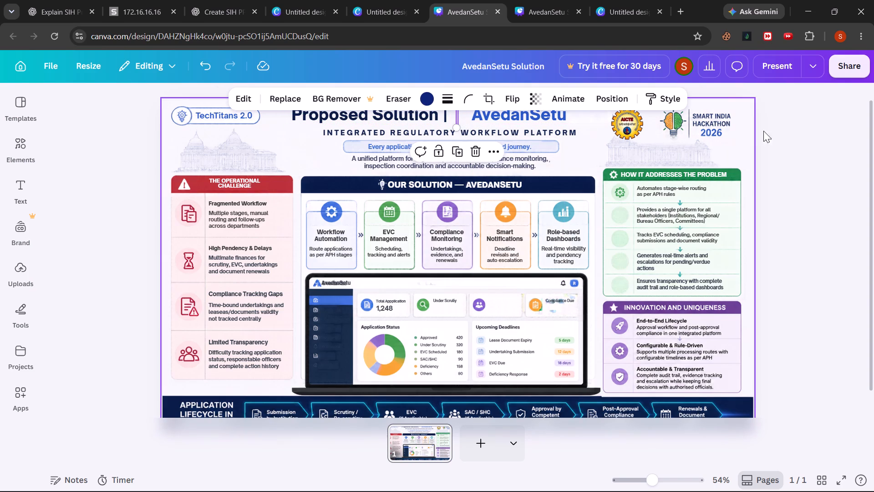
pyautogui.click(822, 154)
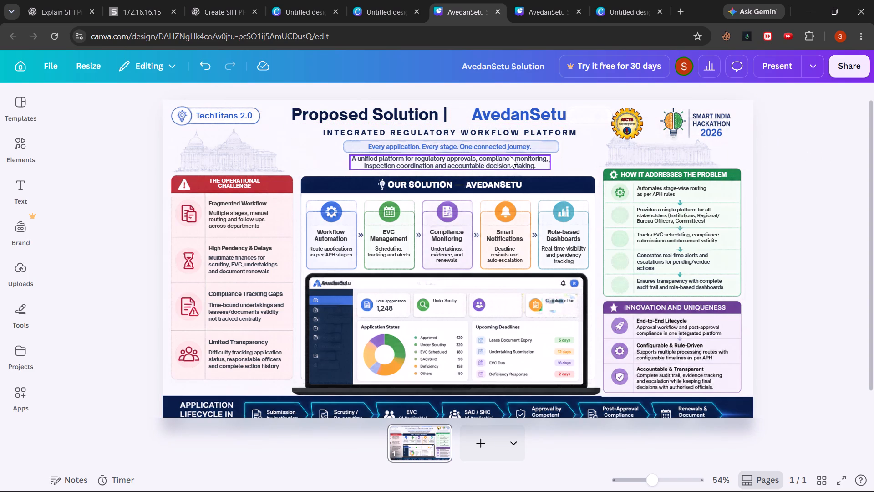
pyautogui.click(421, 112)
pyautogui.moveTo(421, 112); pyautogui.dragTo(436, 112)
pyautogui.click(813, 140)
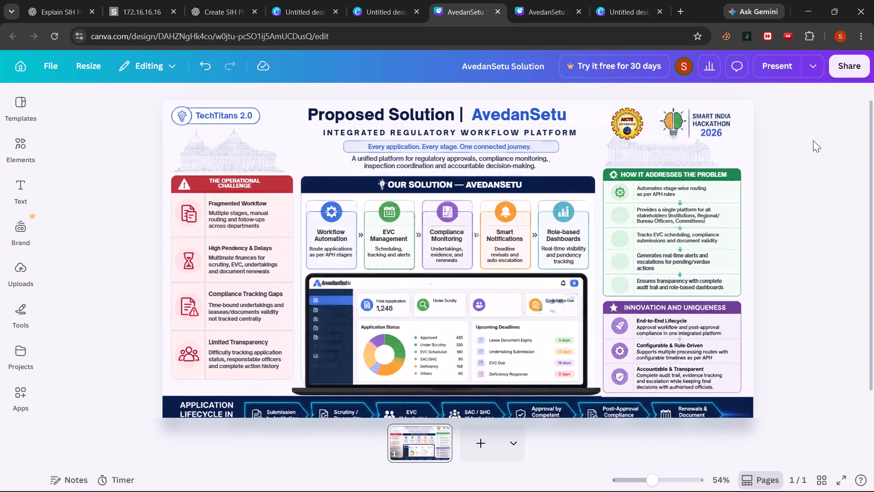
# Center the Integrated Regulatory Workflow Platform subtitle beneath the title and shift the blue tagline box into line with it.
pyautogui.click(478, 131)
pyautogui.moveTo(478, 131); pyautogui.dragTo(465, 131)
pyautogui.click(793, 179)
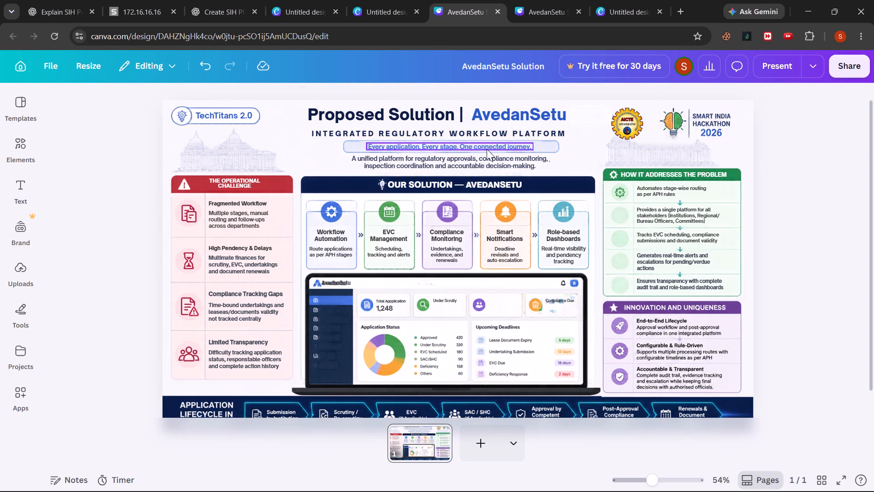
pyautogui.click(473, 133)
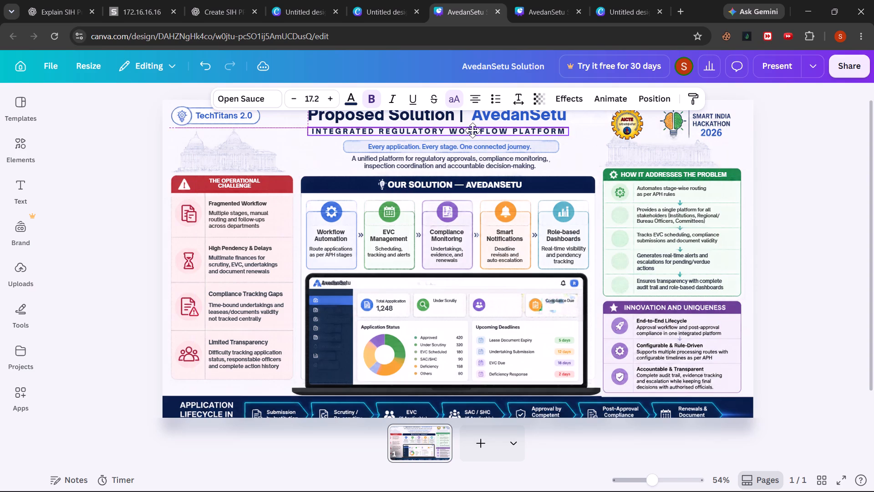
pyautogui.click(474, 141)
pyautogui.moveTo(474, 141); pyautogui.dragTo(463, 140)
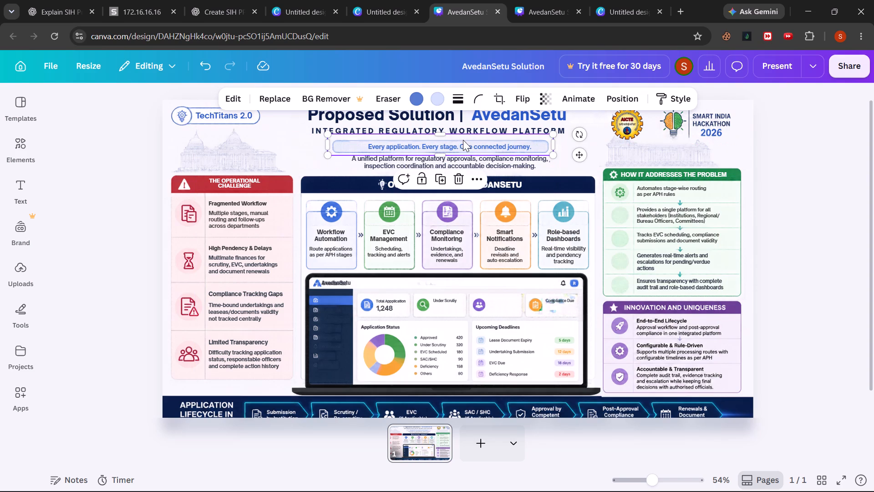
pyautogui.click(833, 181)
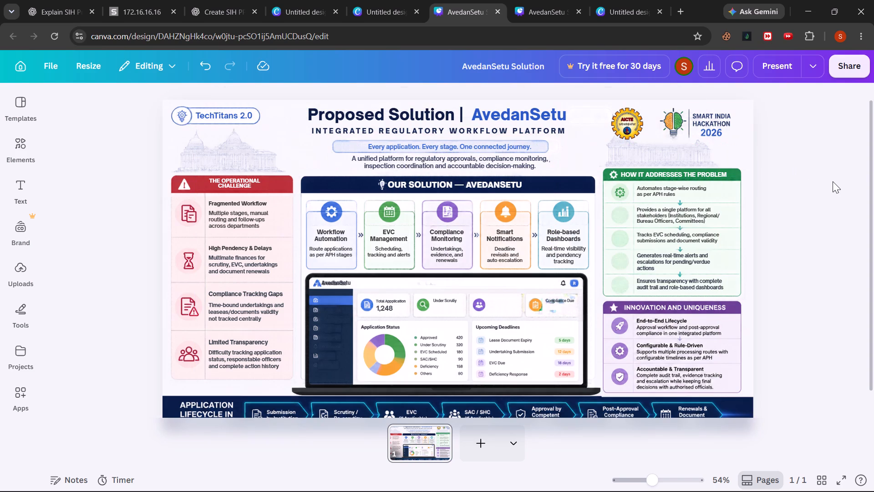
# Move the two-line description beginning "A unified platform" so it sits centered slightly lower beneath the tagline box.
pyautogui.moveTo(480, 162); pyautogui.dragTo(468, 163)
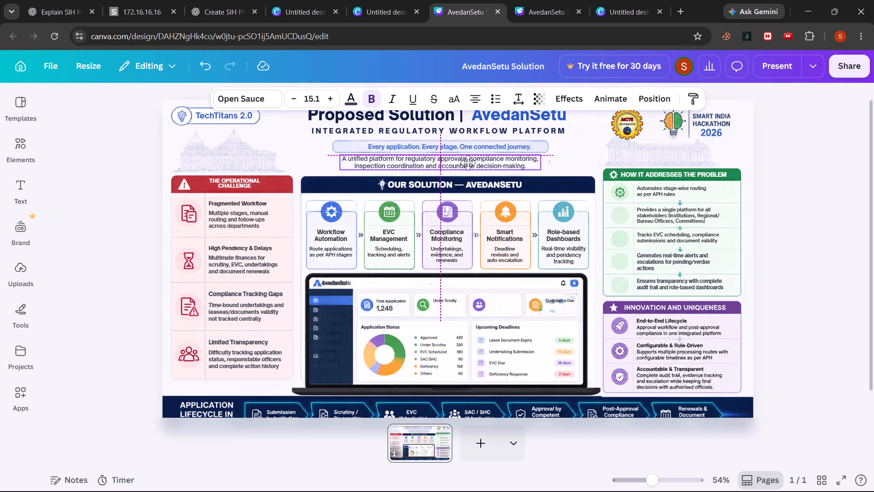
pyautogui.moveTo(468, 163); pyautogui.dragTo(470, 163)
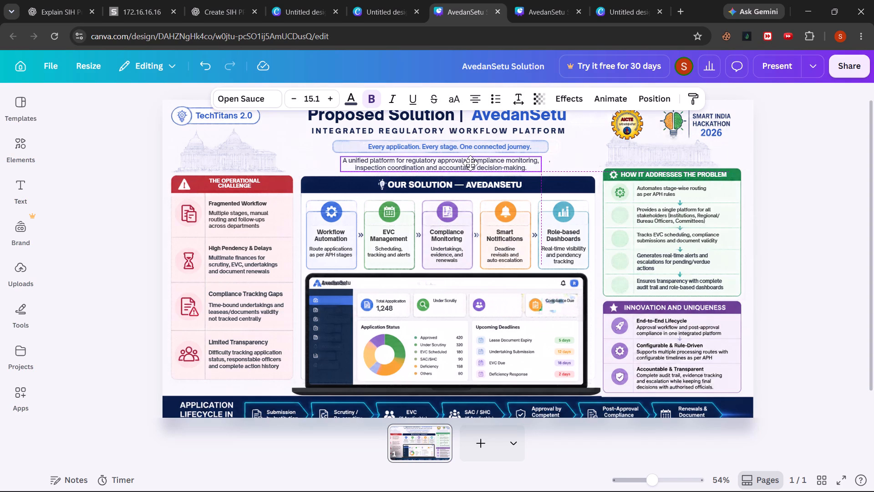
pyautogui.moveTo(470, 163); pyautogui.dragTo(469, 164)
pyautogui.click(815, 190)
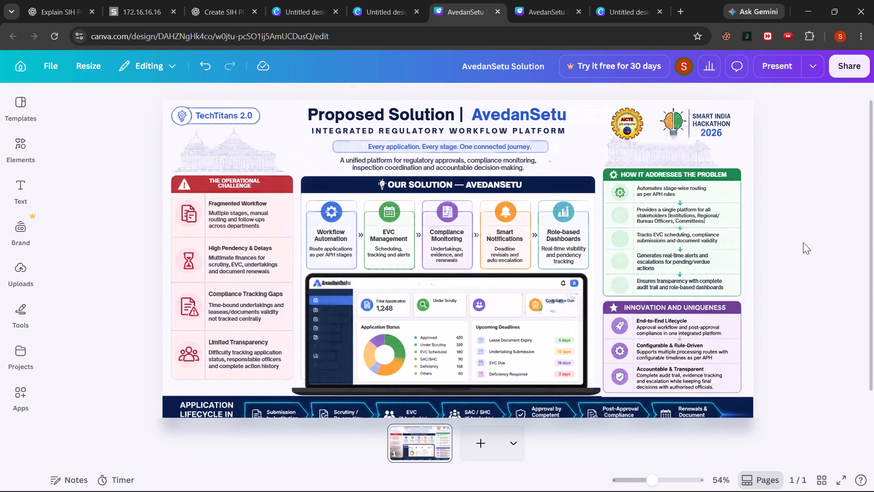
pyautogui.click(458, 166)
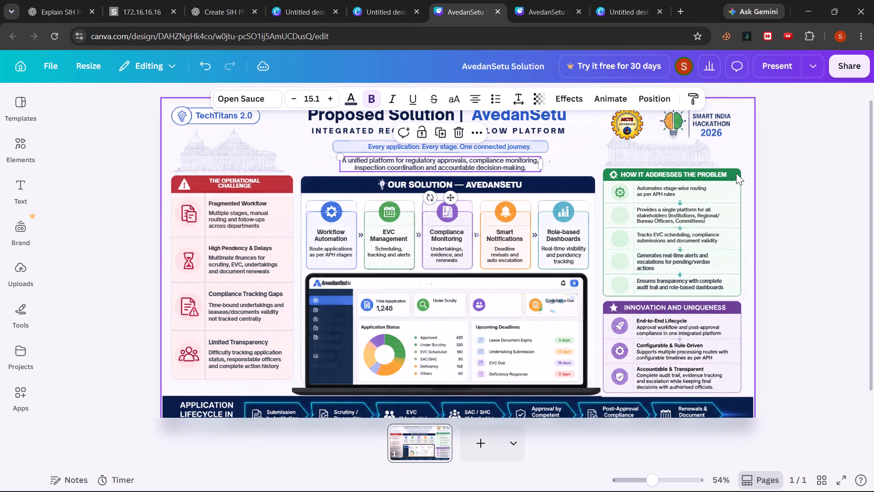
pyautogui.click(831, 192)
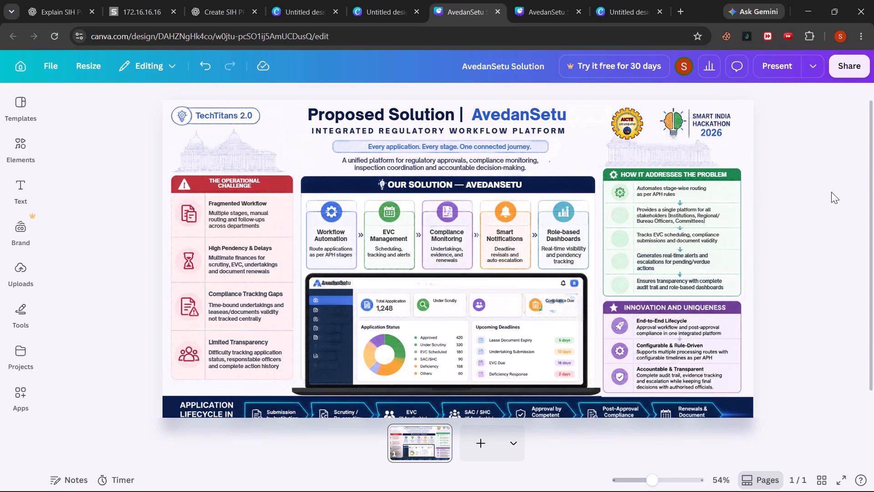
# Remove the green gear icon beside Automates stage-wise routing in the How It Addresses the Problem section.
pyautogui.scroll(-1, 832, 243)
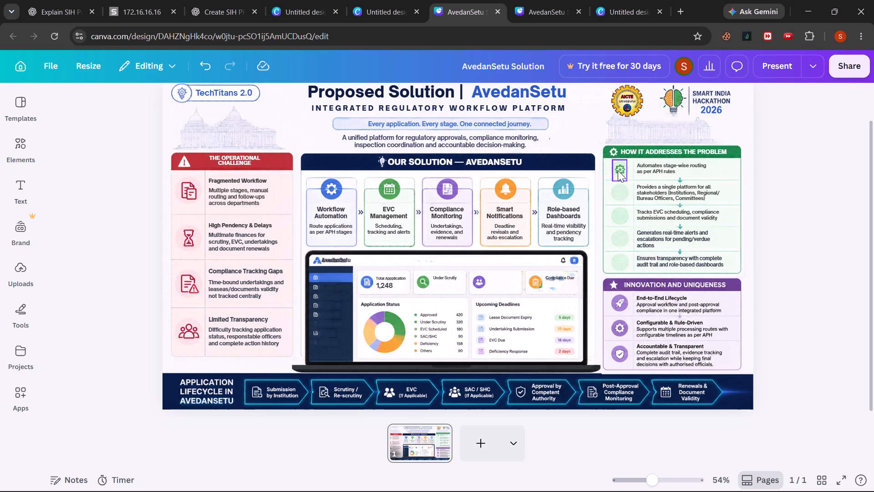
pyautogui.moveTo(618, 170); pyautogui.dragTo(620, 0)
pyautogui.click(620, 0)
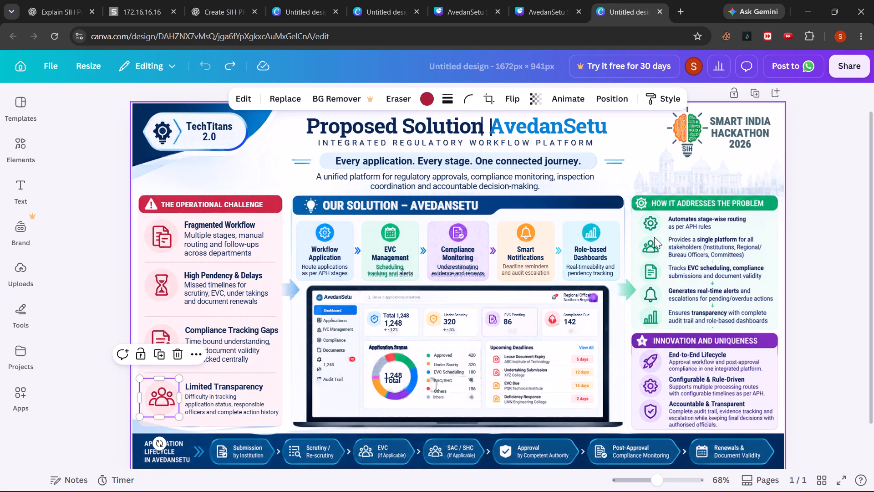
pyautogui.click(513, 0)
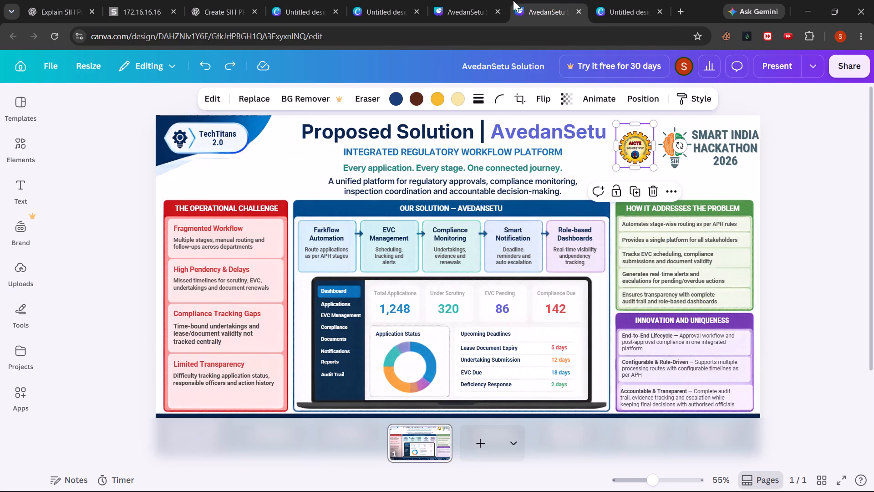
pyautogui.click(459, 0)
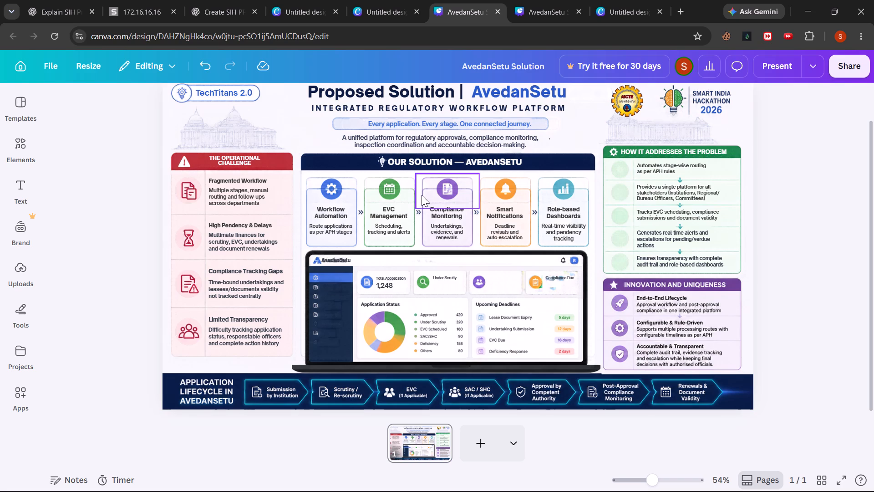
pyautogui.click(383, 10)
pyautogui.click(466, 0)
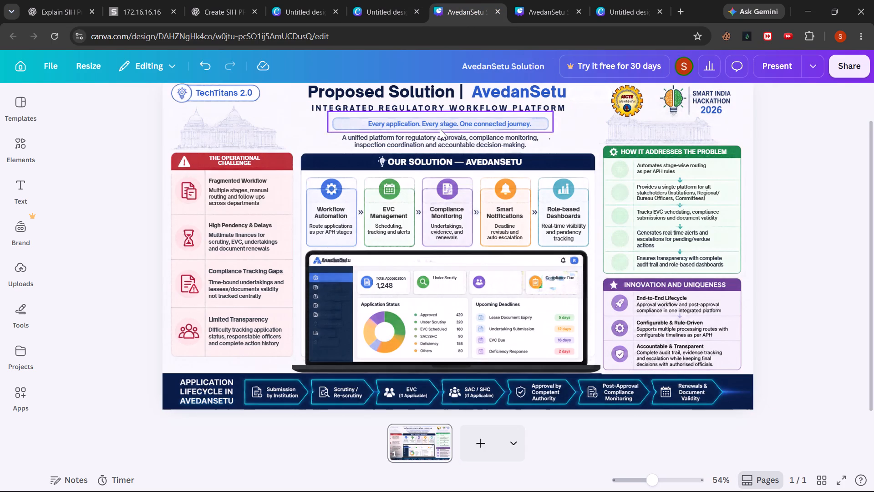
# Delete the pale green circle beside Automates stage-wise routing, and try pasting a copy of the blue Workflow Automation gear icon.
pyautogui.click(330, 187)
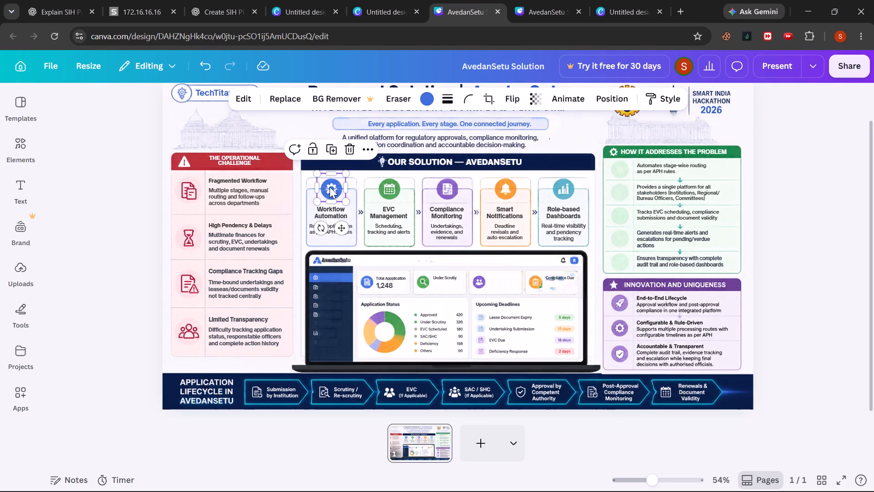
pyautogui.hotkey('ctrl', 'c')
pyautogui.click(618, 169)
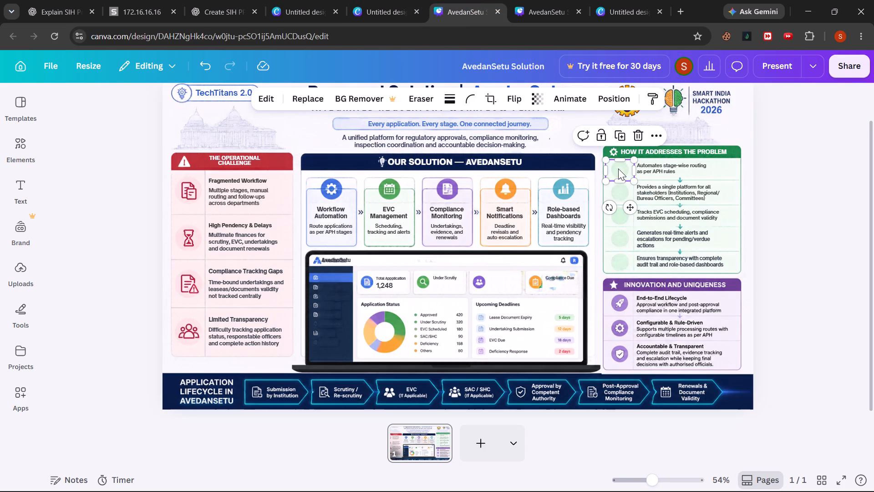
pyautogui.press('BackSpace')
pyautogui.hotkey('ctrl', 'v')
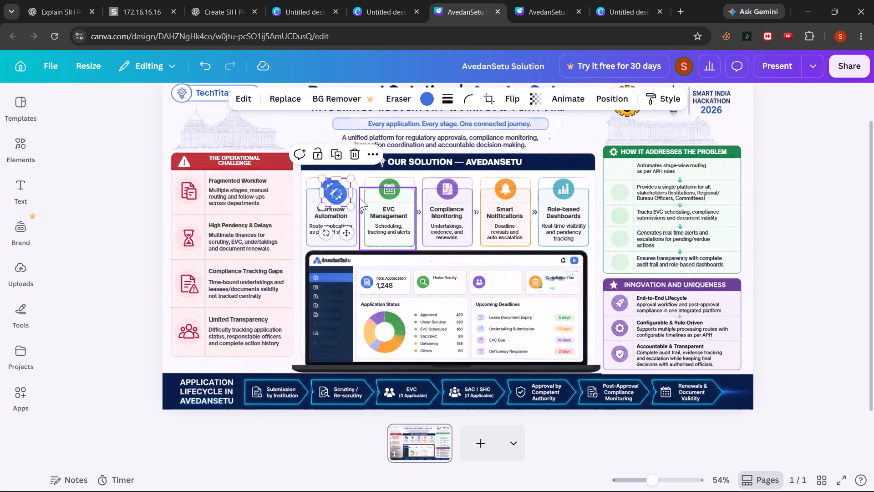
pyautogui.press('BackSpace')
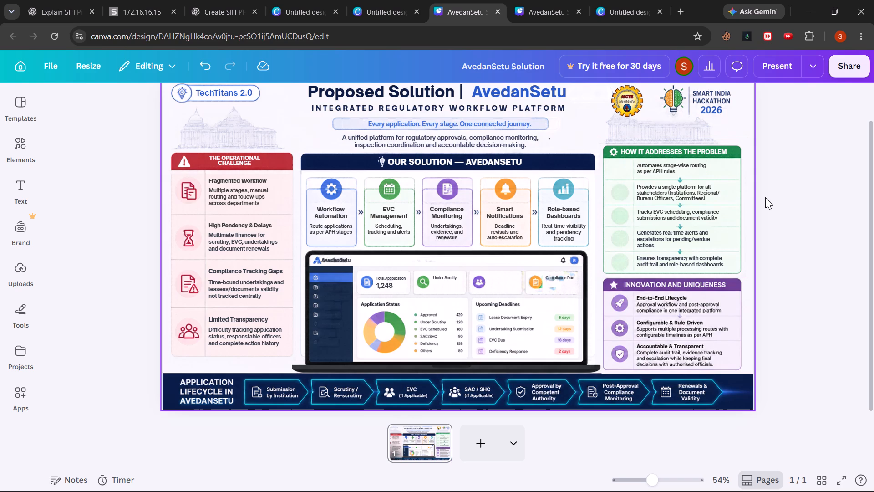
# Search the elements library for "timer" and "timer green" and browse the matching graphics.
pyautogui.click(24, 162)
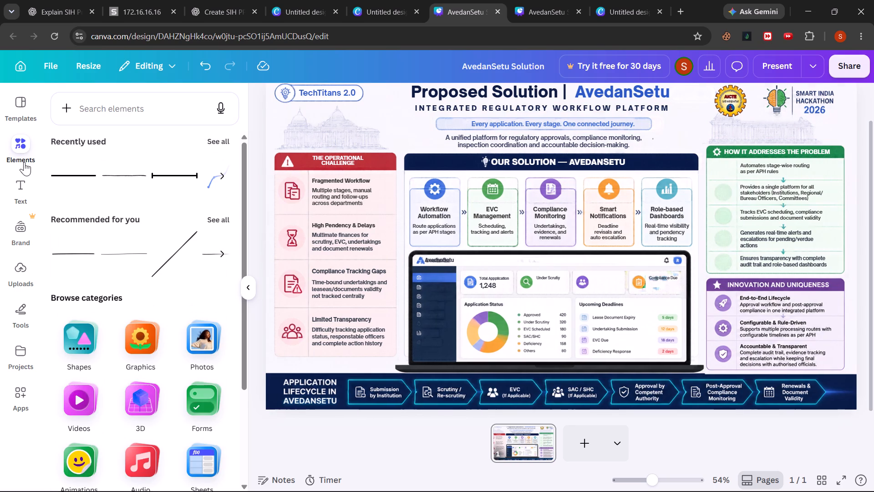
pyautogui.click(83, 348)
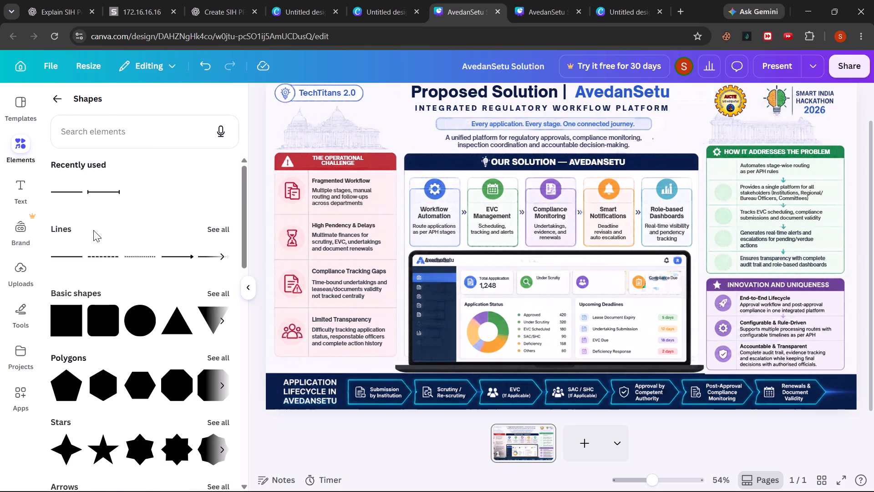
pyautogui.click(54, 106)
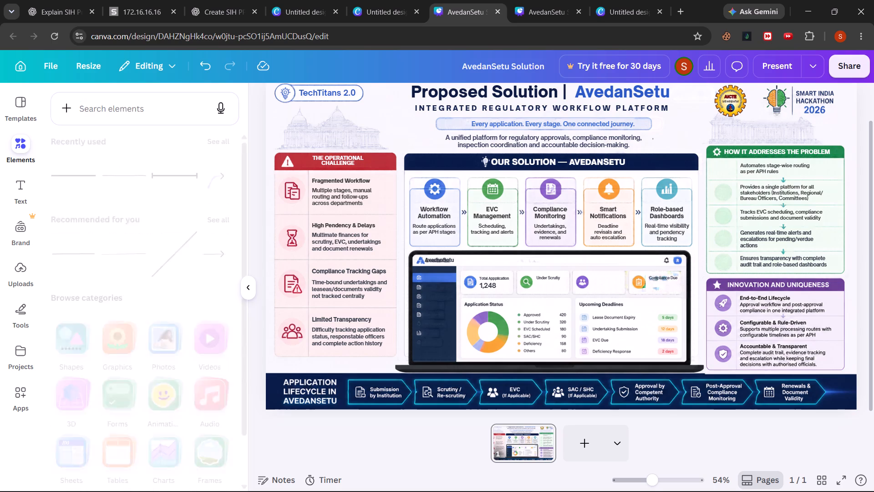
pyautogui.click(22, 303)
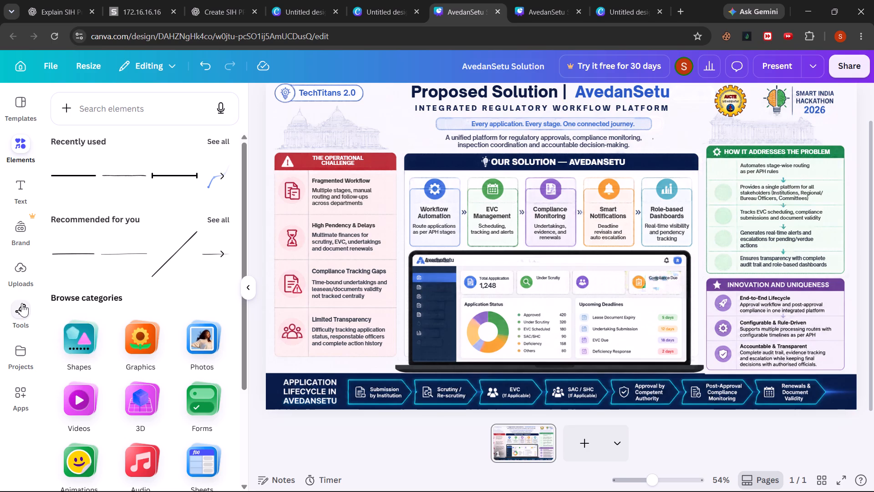
pyautogui.click(18, 152)
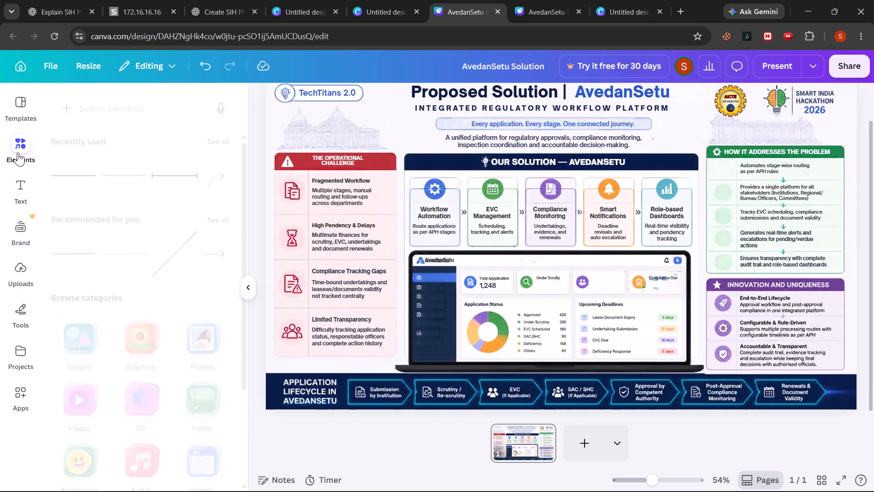
pyautogui.click(131, 114)
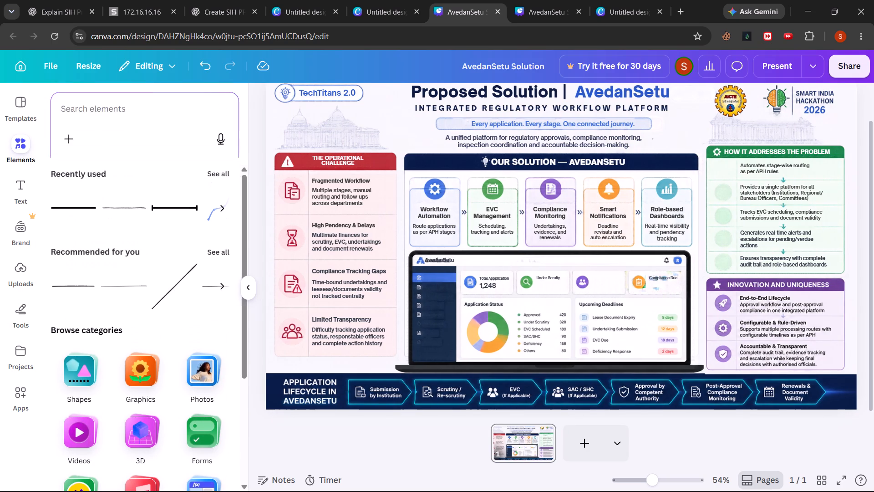
pyautogui.write('timer')
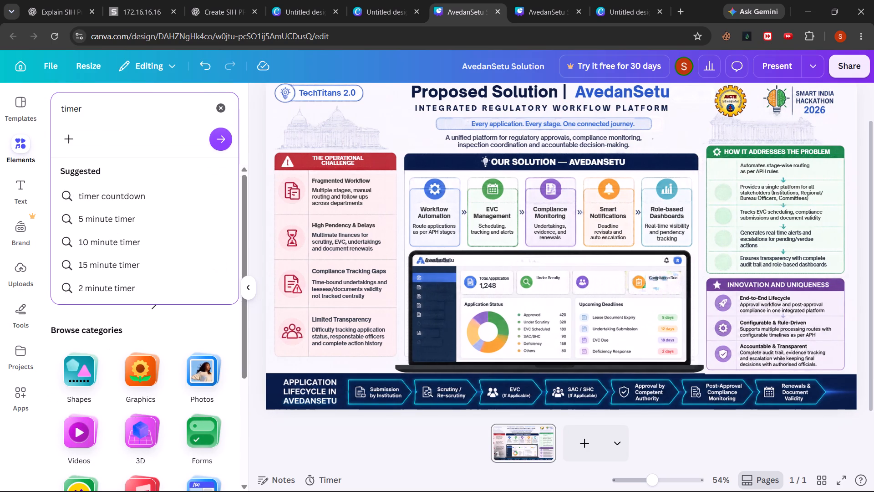
pyautogui.press('Return')
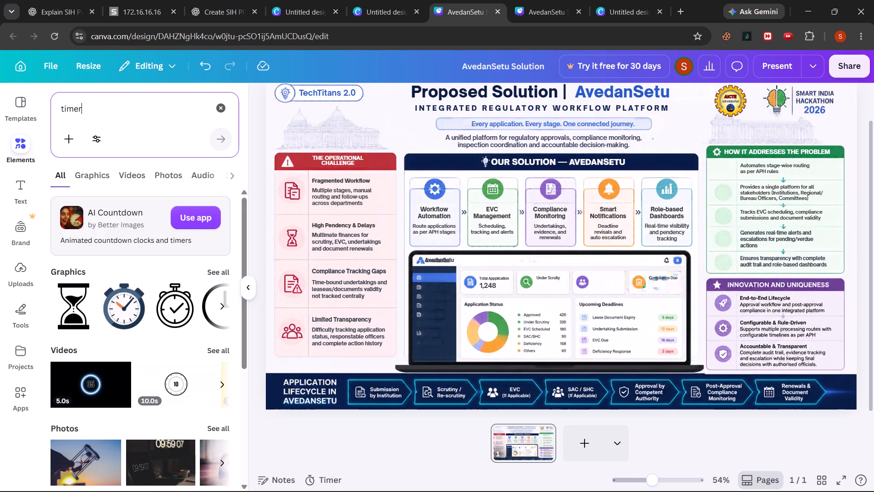
pyautogui.press('space')
pyautogui.write('green')
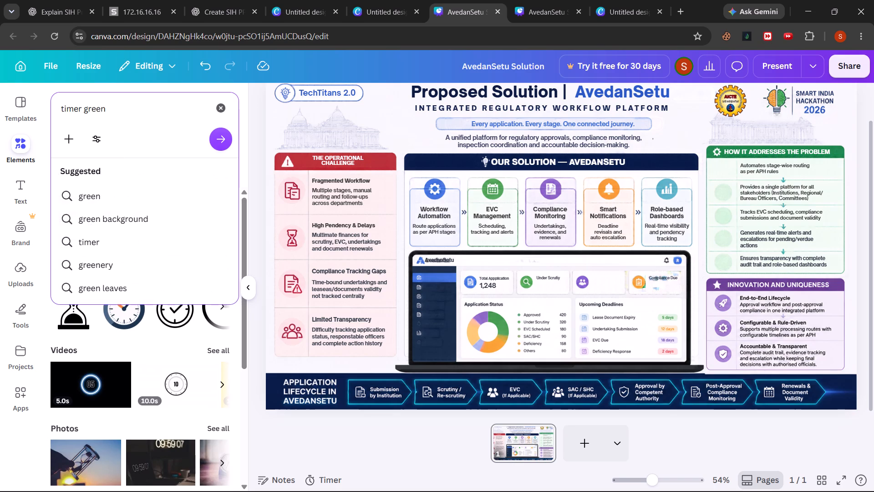
pyautogui.press('Return')
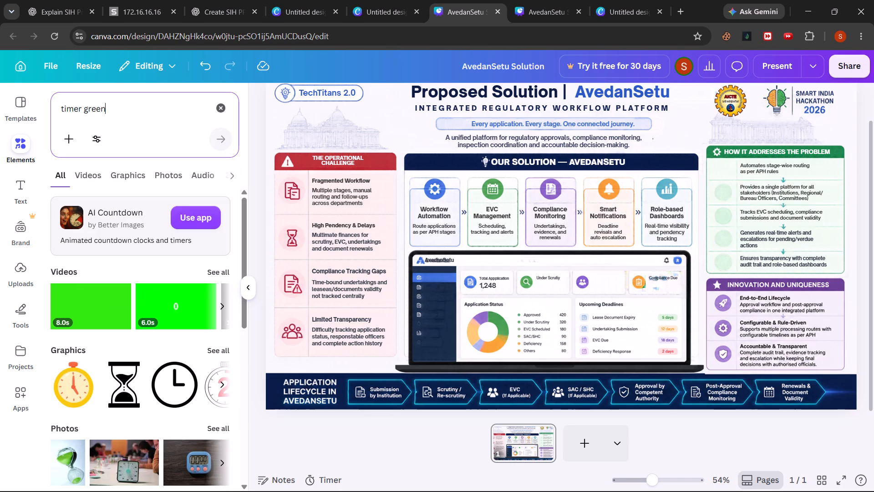
pyautogui.scroll(-7, 154, 354)
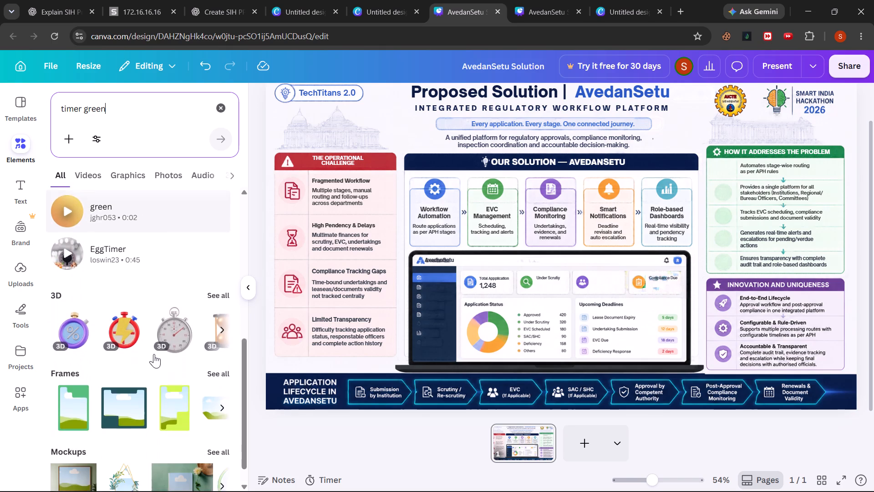
pyautogui.scroll(-3, 154, 354)
pyautogui.scroll(5, 154, 354)
# Search the elements library for "green elements" and look through the offered graphics.
pyautogui.press('BackSpace')
pyautogui.press('BackSpace')
pyautogui.press('BackSpace')
pyautogui.press('BackSpace')
pyautogui.press('BackSpace')
pyautogui.press('BackSpace')
pyautogui.press('BackSpace')
pyautogui.press('BackSpace')
pyautogui.press('BackSpace')
pyautogui.press('BackSpace')
pyautogui.press('BackSpace')
pyautogui.press('BackSpace')
pyautogui.press('BackSpace')
pyautogui.press('BackSpace')
pyautogui.press('BackSpace')
pyautogui.press('BackSpace')
pyautogui.press('BackSpace')
pyautogui.press('BackSpace')
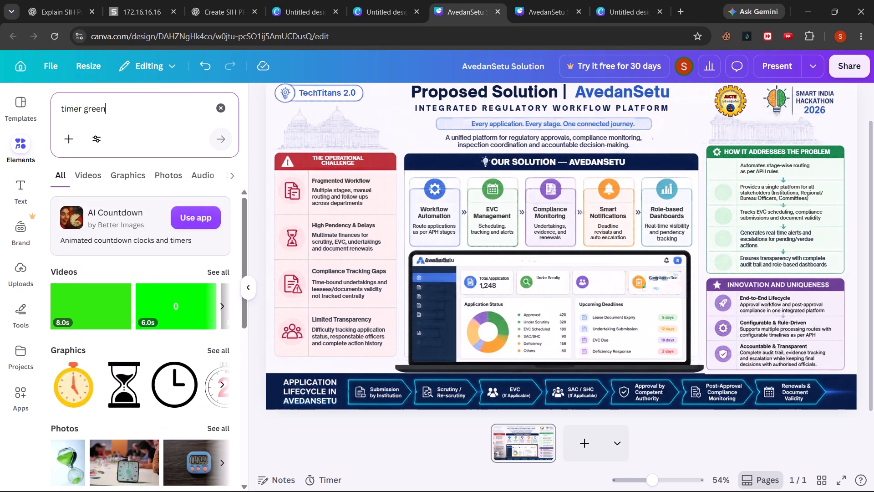
pyautogui.write('green elements')
pyautogui.press('Return')
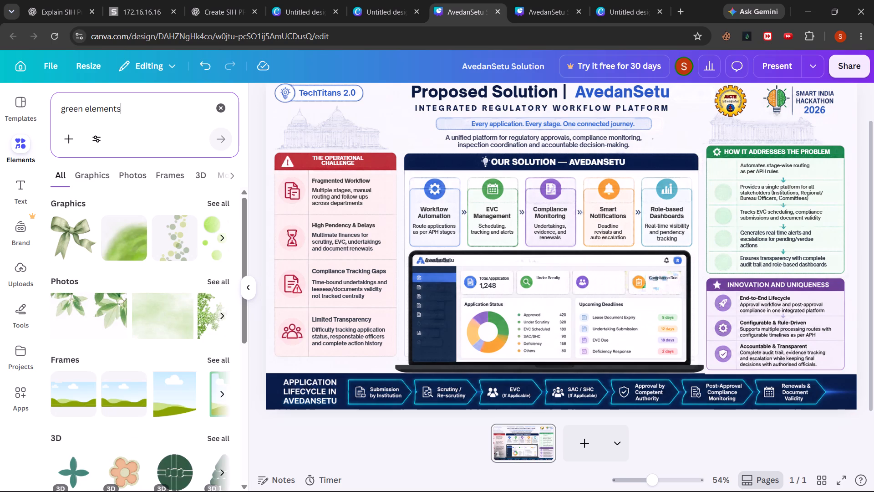
pyautogui.scroll(-5, 147, 321)
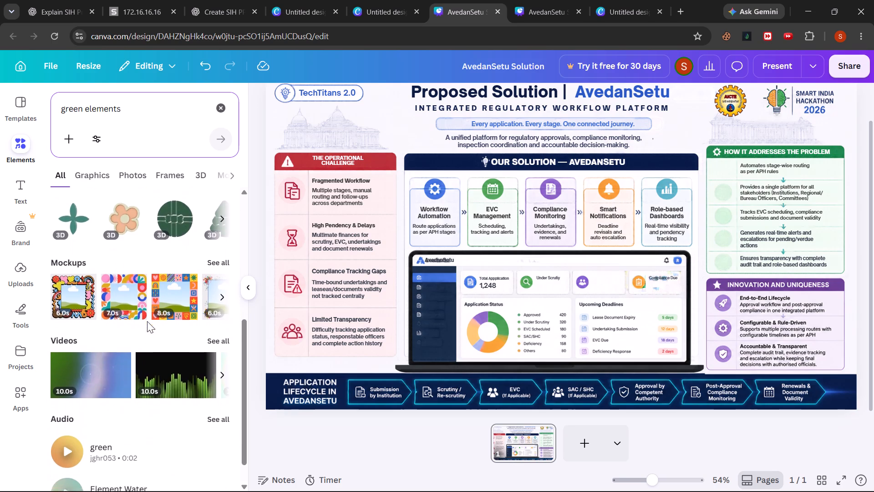
pyautogui.scroll(-2, 147, 321)
pyautogui.scroll(5, 147, 321)
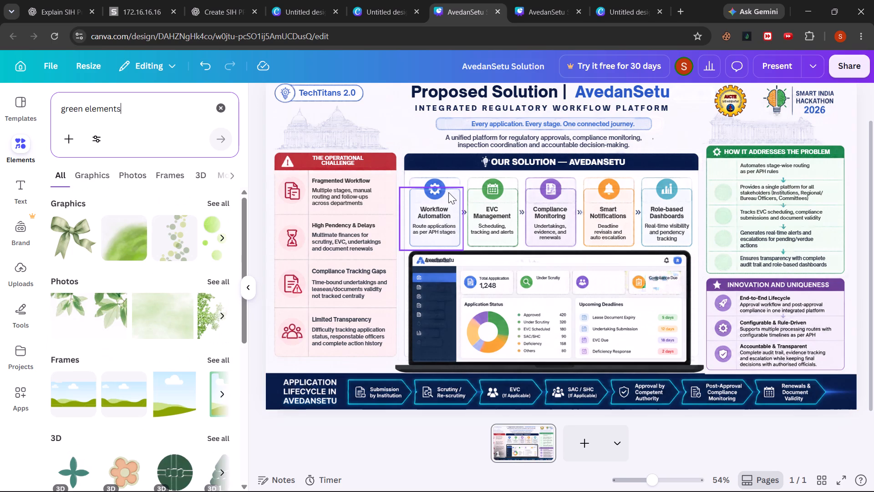
# Copy the blue Workflow Automation gear icon and place the duplicate beside Automates stage-wise routing in How It Addresses the Problem.
pyautogui.click(437, 186)
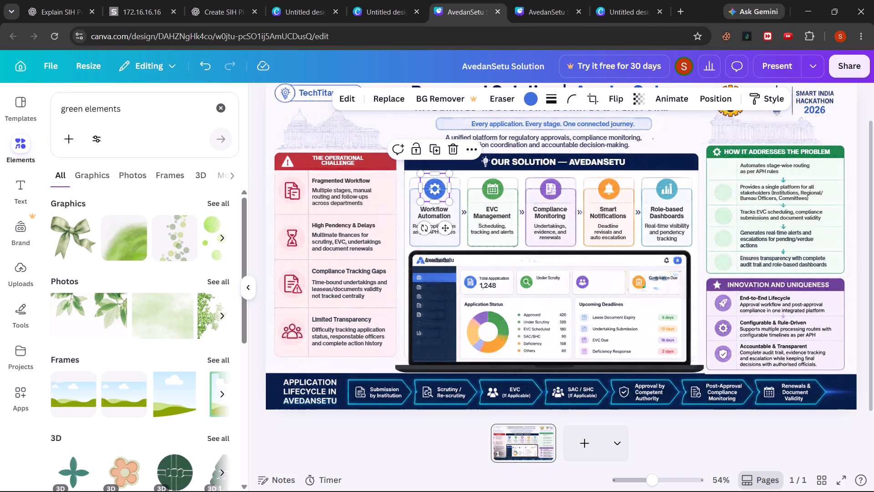
pyautogui.click(29, 153)
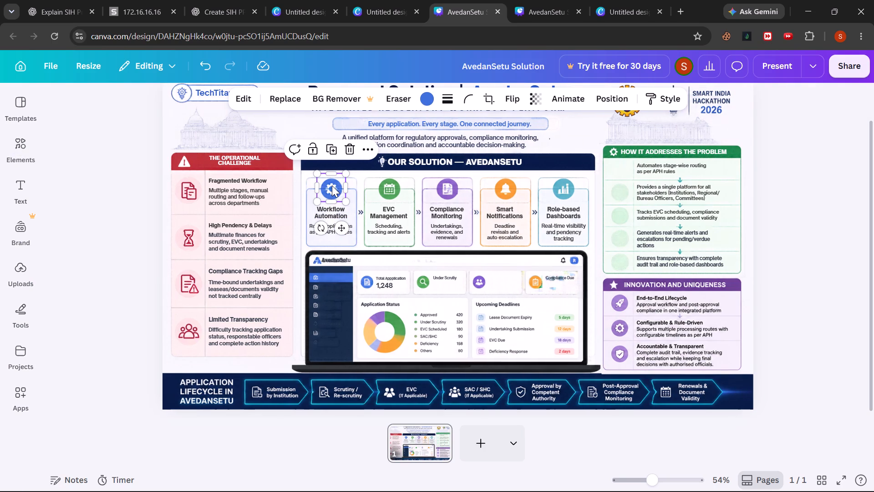
pyautogui.hotkey('ctrl', 'c')
pyautogui.moveTo(328, 182); pyautogui.dragTo(365, 192)
pyautogui.hotkey('ctrl', 'z')
pyautogui.click(93, 224)
pyautogui.hotkey('ctrl', 'v')
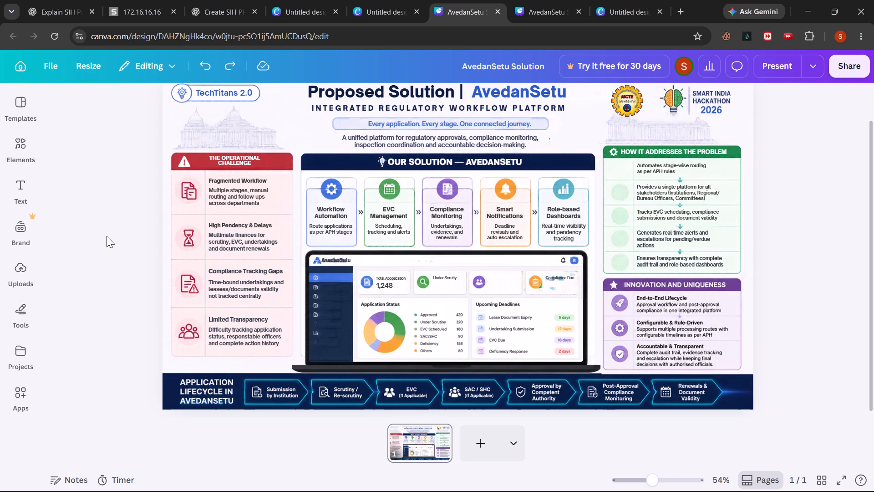
pyautogui.moveTo(337, 196); pyautogui.dragTo(483, 181)
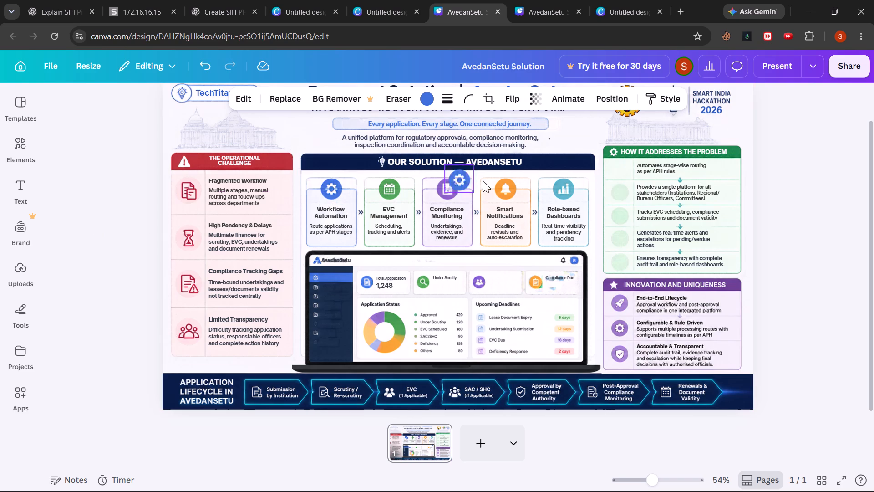
pyautogui.moveTo(483, 181); pyautogui.dragTo(620, 173)
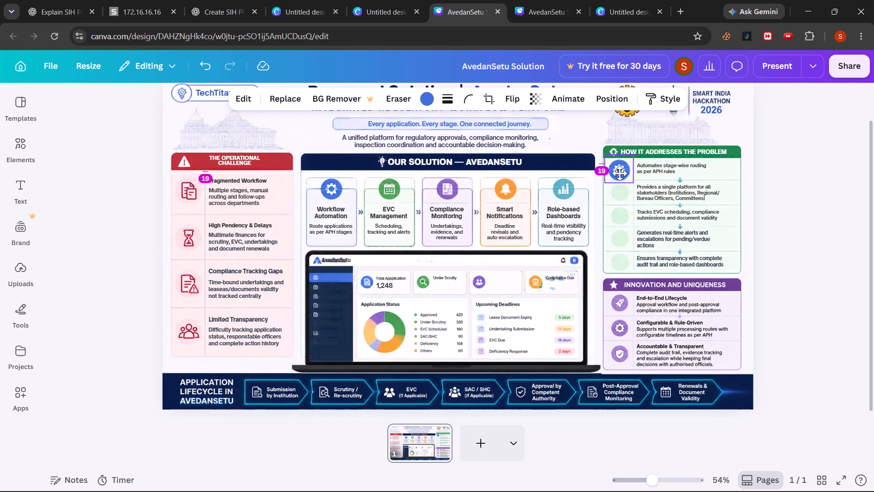
pyautogui.moveTo(620, 173); pyautogui.dragTo(619, 171)
# Recolor the copied gear icon with the darkest default solid green, after trying the lime and #7ed957 swatches.
pyautogui.click(422, 100)
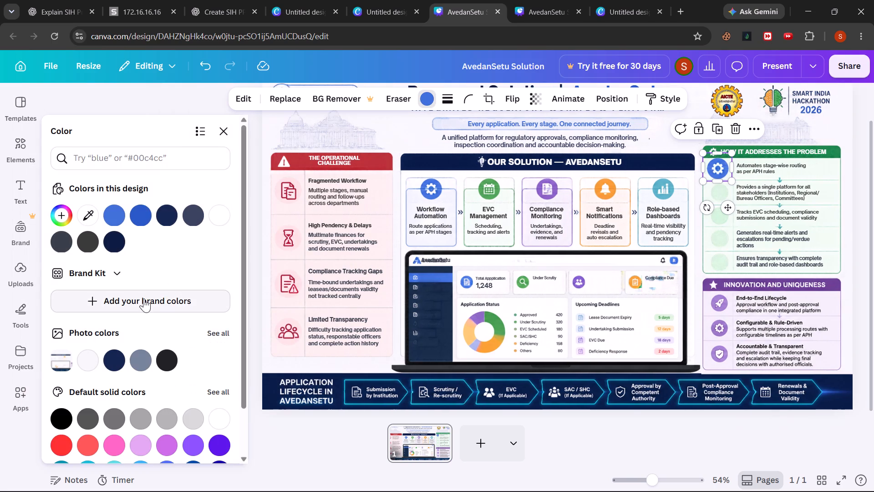
pyautogui.scroll(-4, 146, 368)
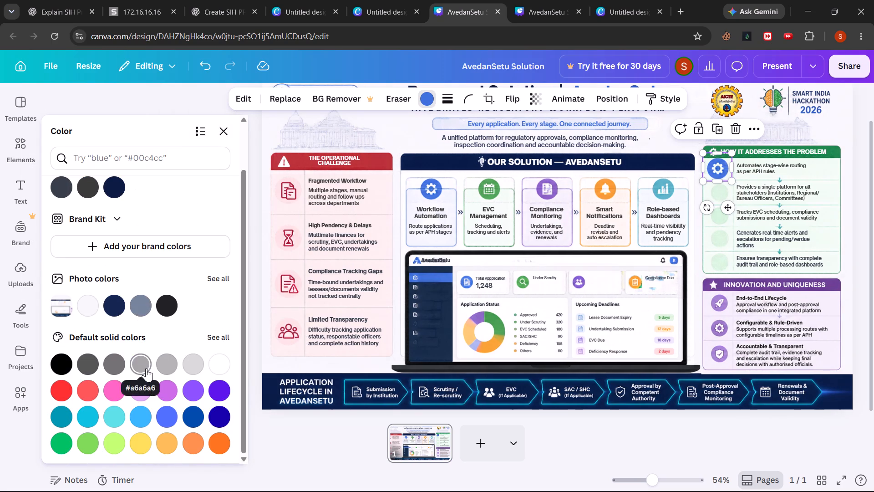
pyautogui.click(114, 447)
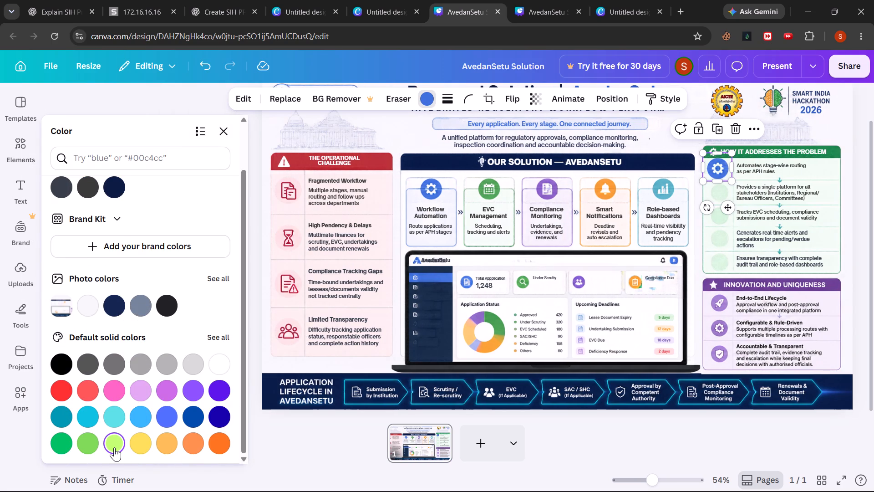
pyautogui.click(89, 444)
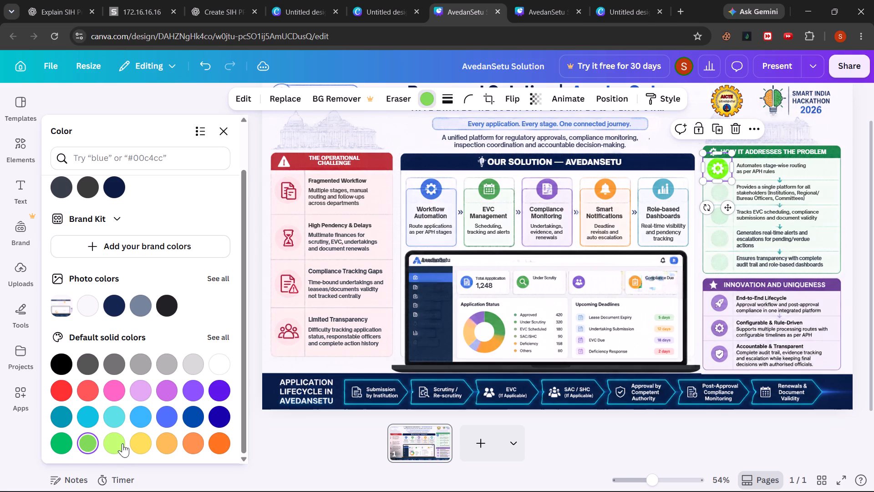
pyautogui.click(63, 445)
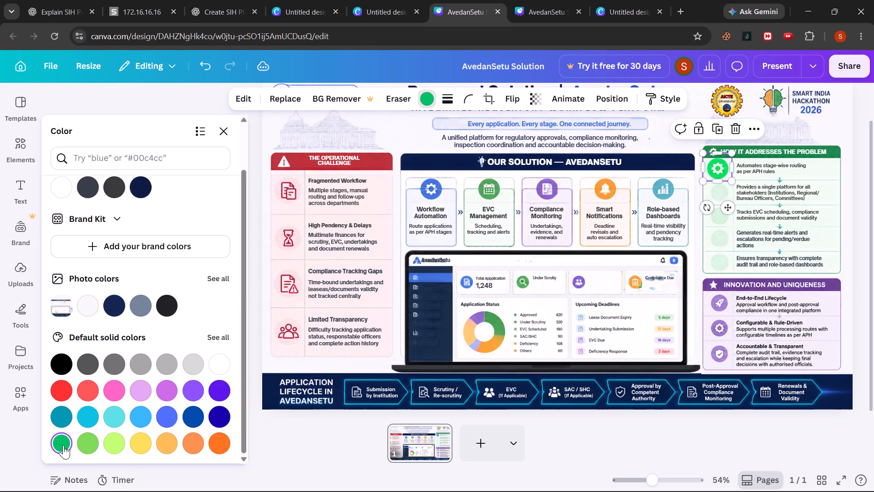
pyautogui.click(225, 132)
pyautogui.click(785, 159)
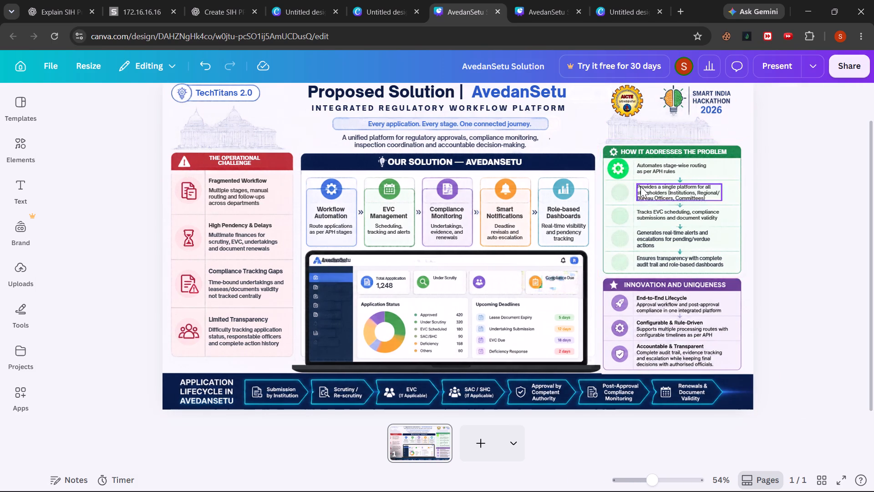
# Delete the four remaining pale green circles beside the lower items of How It Addresses the Problem.
pyautogui.click(616, 193)
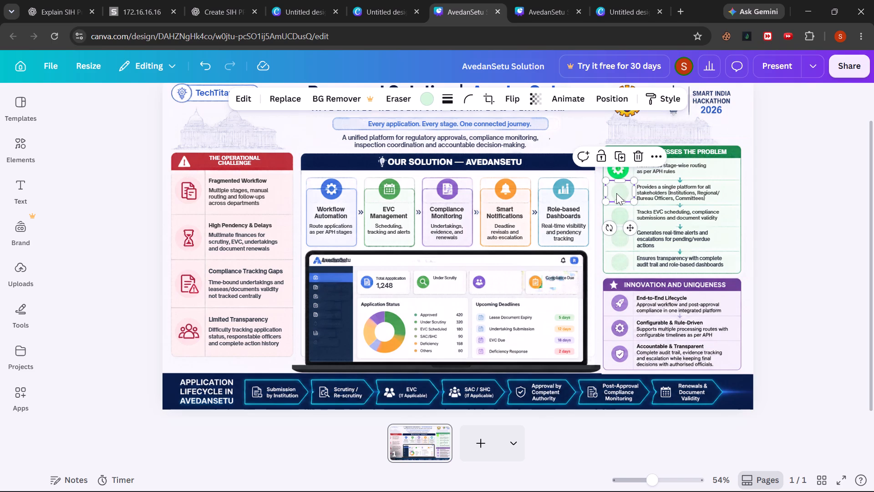
pyautogui.press('BackSpace')
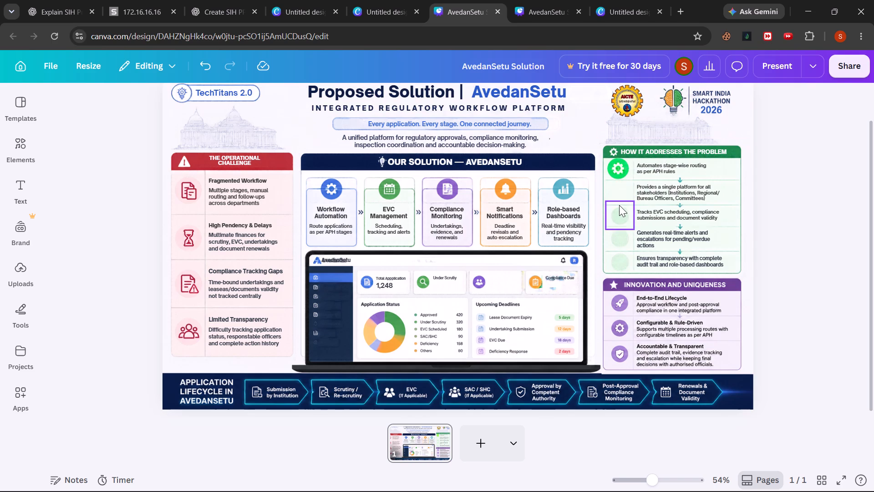
pyautogui.click(616, 210)
pyautogui.press('BackSpace')
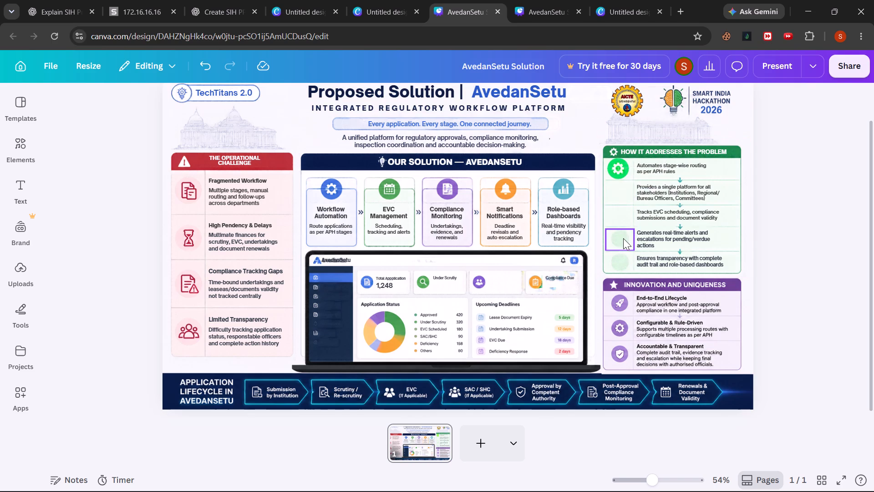
pyautogui.click(623, 238)
pyautogui.press('BackSpace')
pyautogui.click(626, 260)
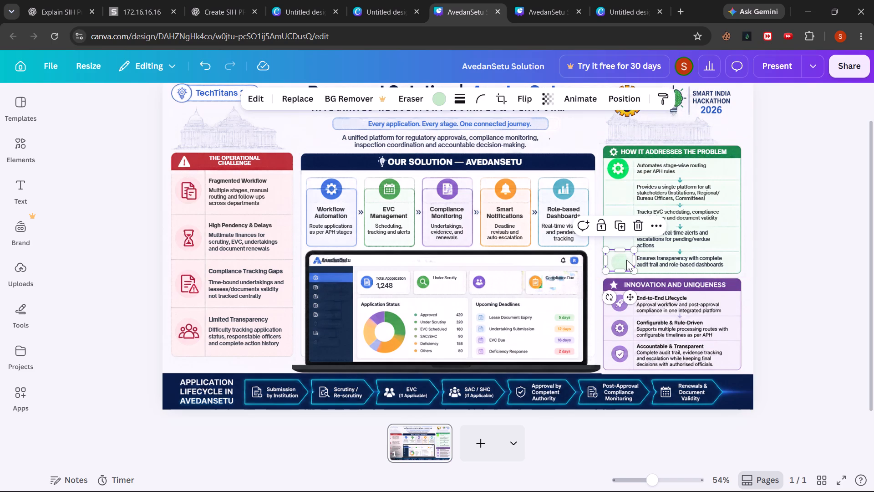
pyautogui.press('BackSpace')
# Shrink the green gear icon slightly and fit it beside the Automates stage-wise routing text.
pyautogui.click(616, 168)
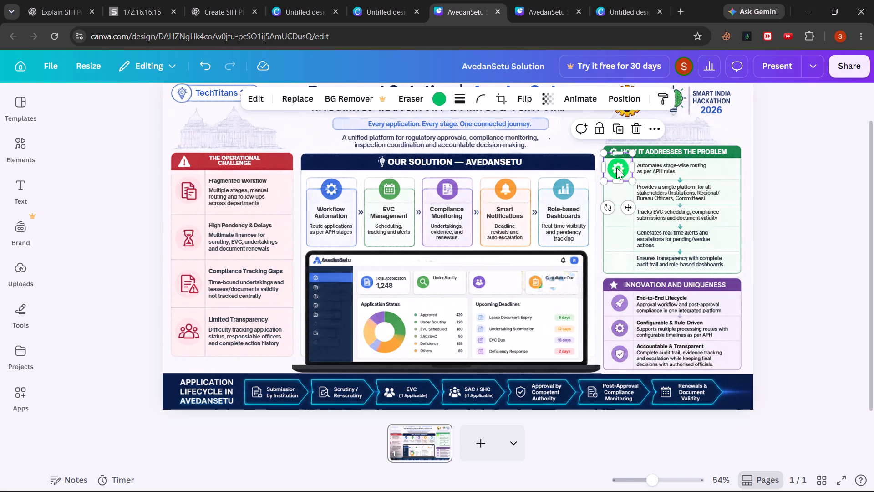
pyautogui.moveTo(632, 182); pyautogui.dragTo(628, 179)
pyautogui.click(615, 164)
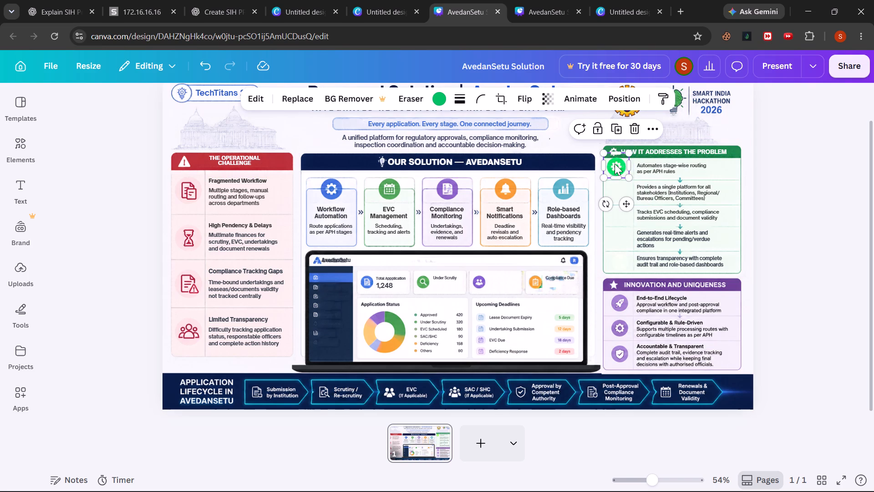
pyautogui.click(791, 169)
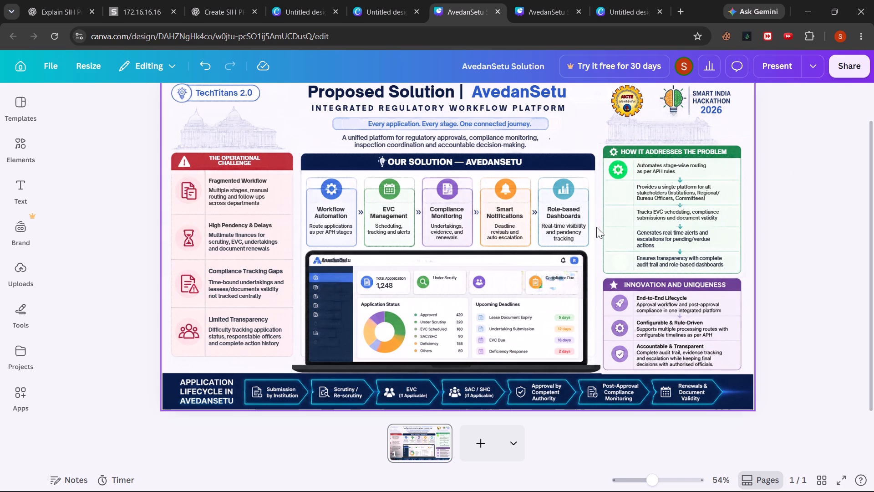
# Copy the orange Smart Notifications bell icon and place the duplicate beside Provides a single platform in How It Addresses the Problem.
pyautogui.click(502, 181)
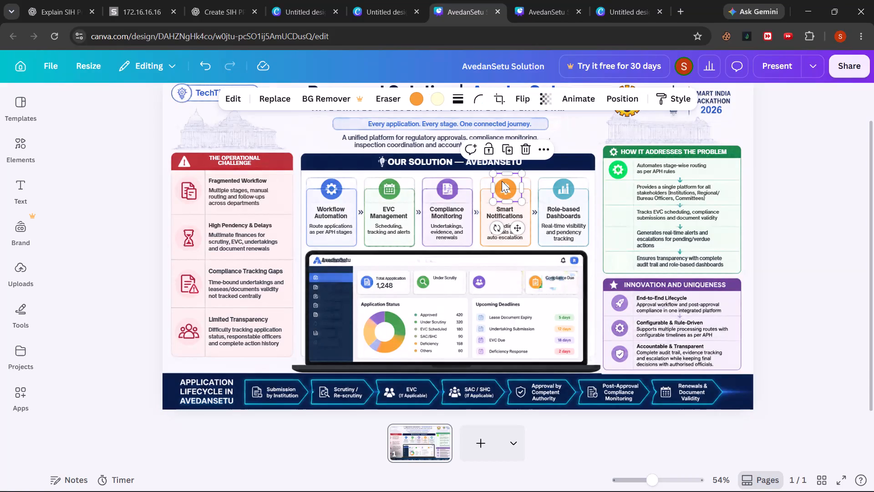
pyautogui.hotkey('ctrl', 'c')
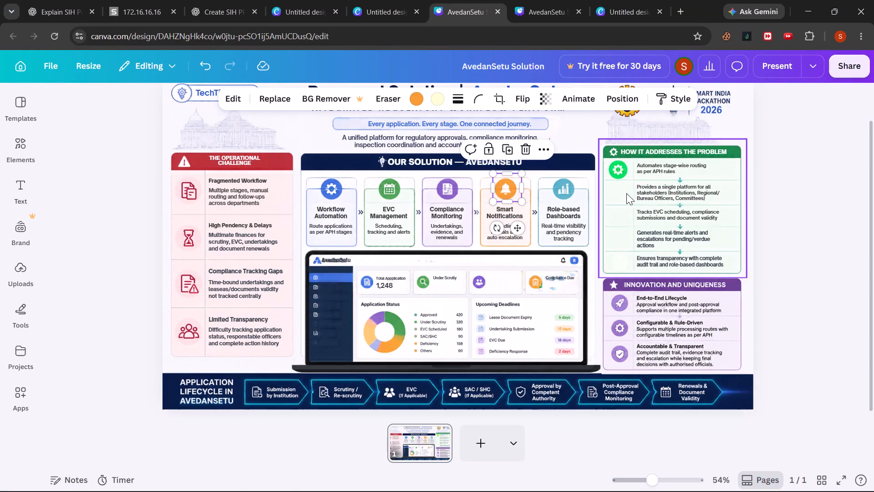
pyautogui.click(617, 191)
pyautogui.hotkey('ctrl', 'v')
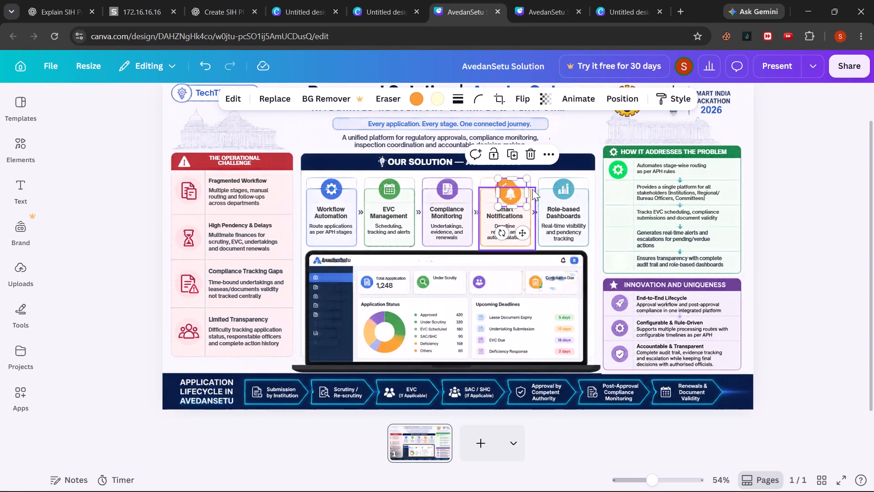
pyautogui.moveTo(508, 191); pyautogui.dragTo(551, 190)
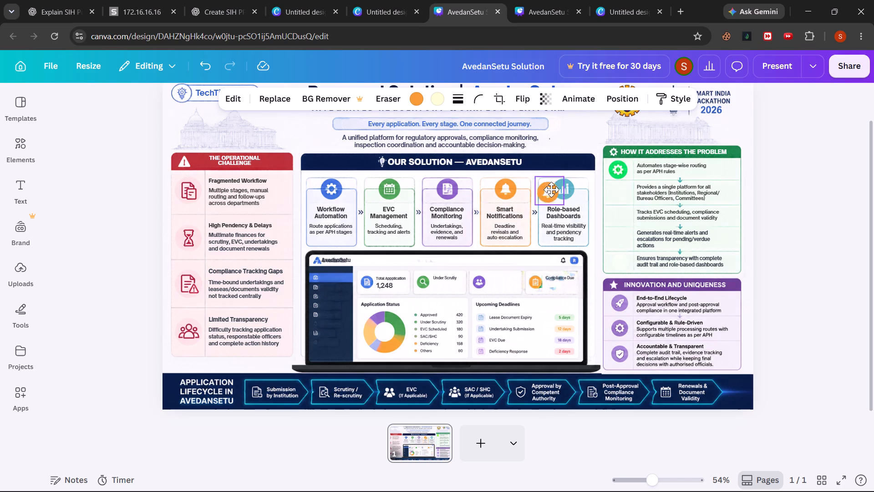
pyautogui.moveTo(551, 190); pyautogui.dragTo(617, 189)
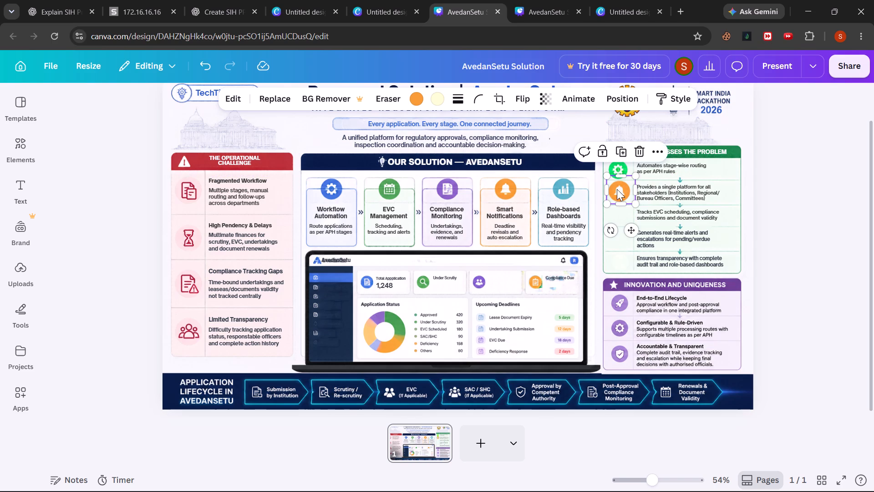
# Recolor the copied bell icon with the darkest default solid green.
pyautogui.click(412, 93)
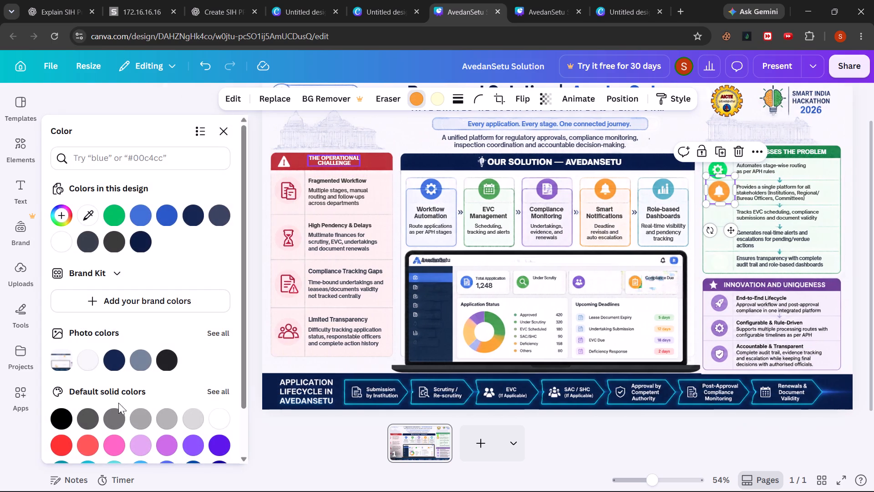
pyautogui.scroll(-5, 99, 428)
pyautogui.click(63, 444)
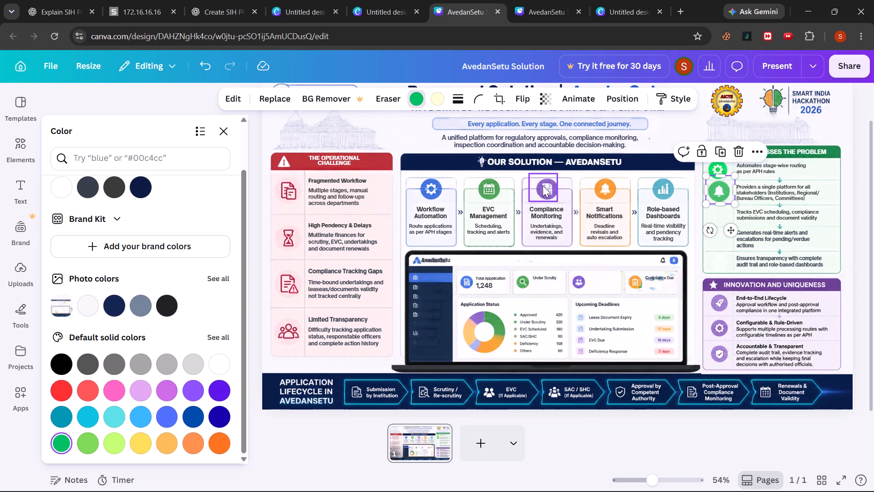
pyautogui.click(492, 187)
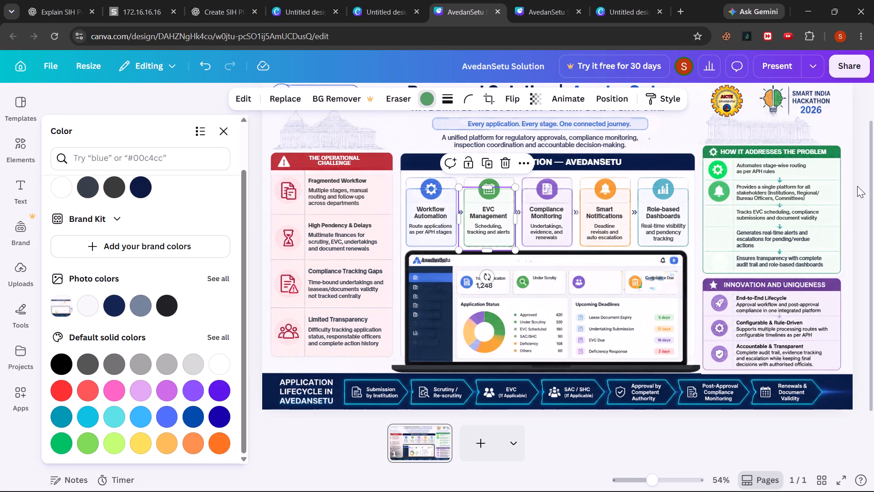
pyautogui.click(225, 130)
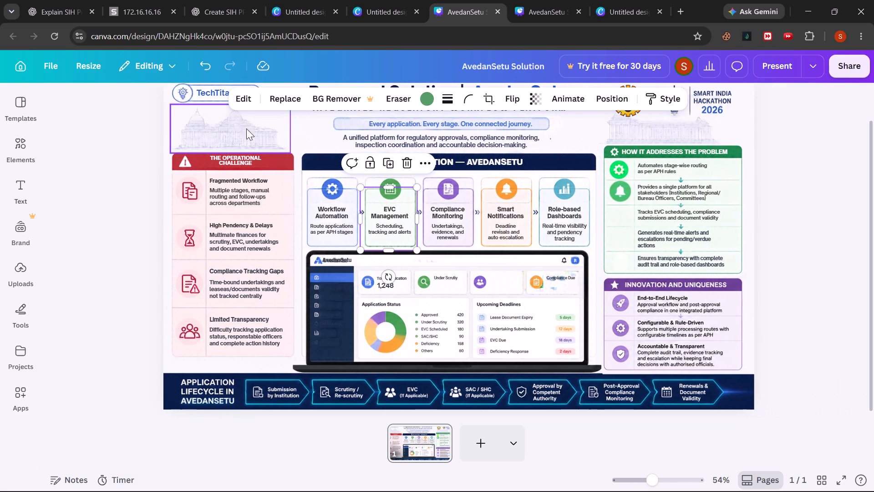
# Shrink the green bell icon to about 86 by 83 and align it under the gear icon, beside the Provides a single platform text.
pyautogui.click(624, 190)
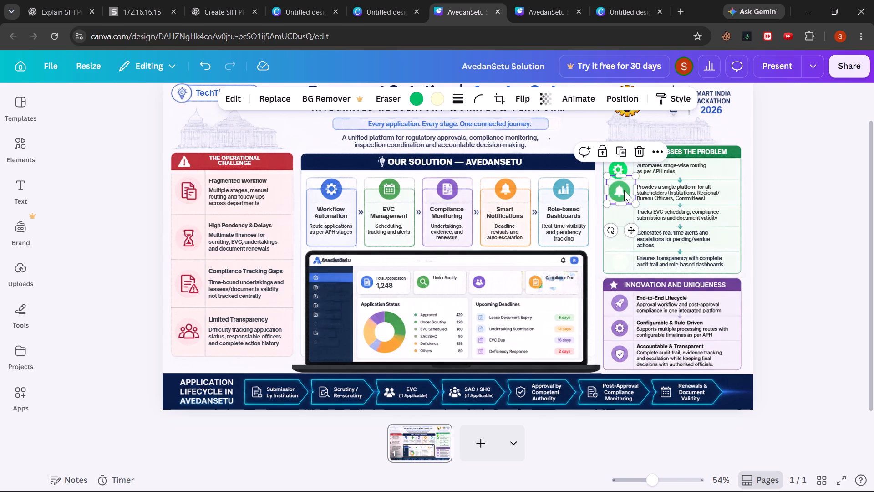
pyautogui.click(635, 201)
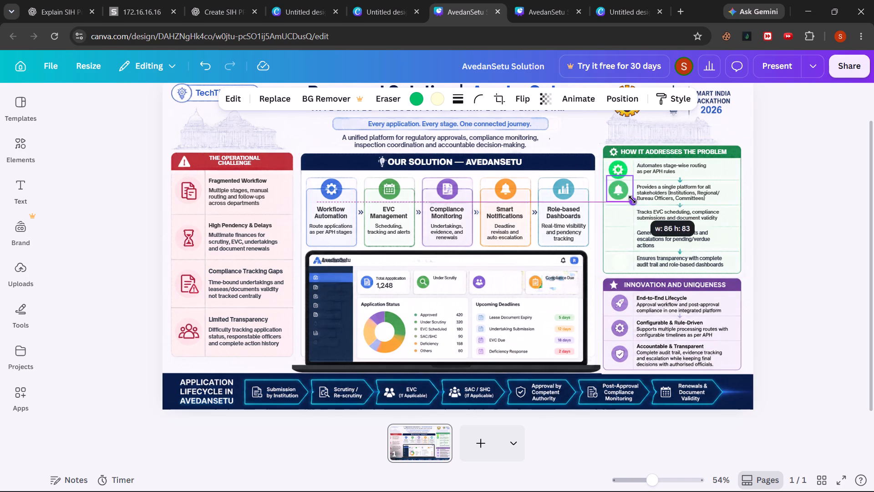
pyautogui.click(618, 190)
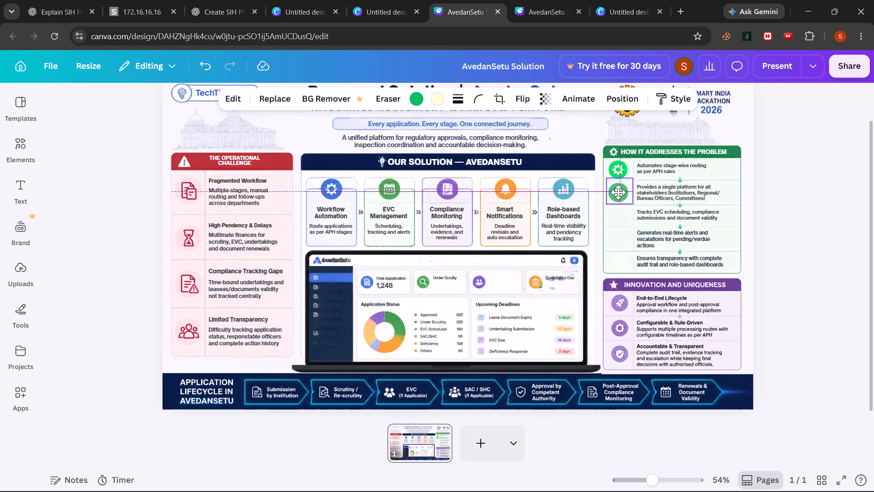
pyautogui.click(829, 199)
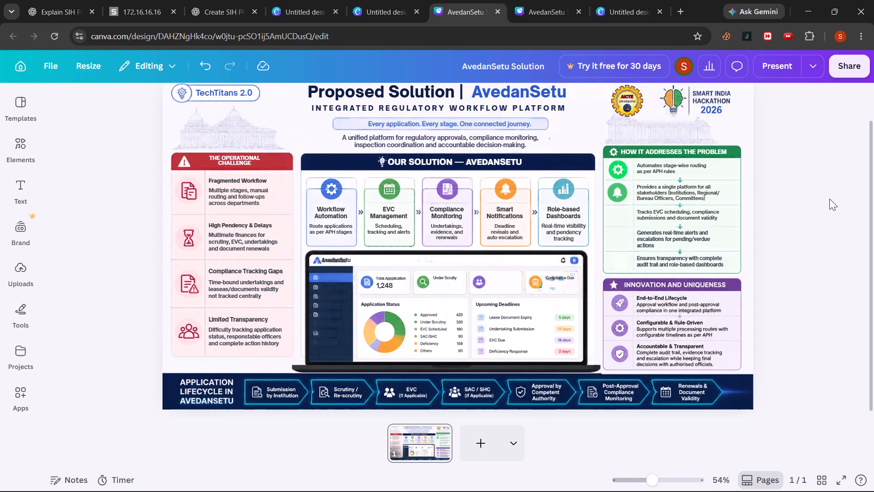
pyautogui.click(615, 192)
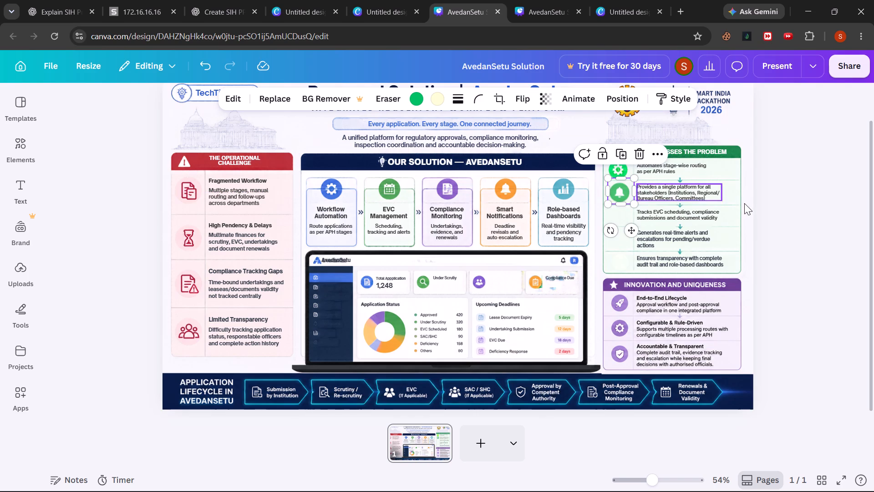
pyautogui.click(780, 210)
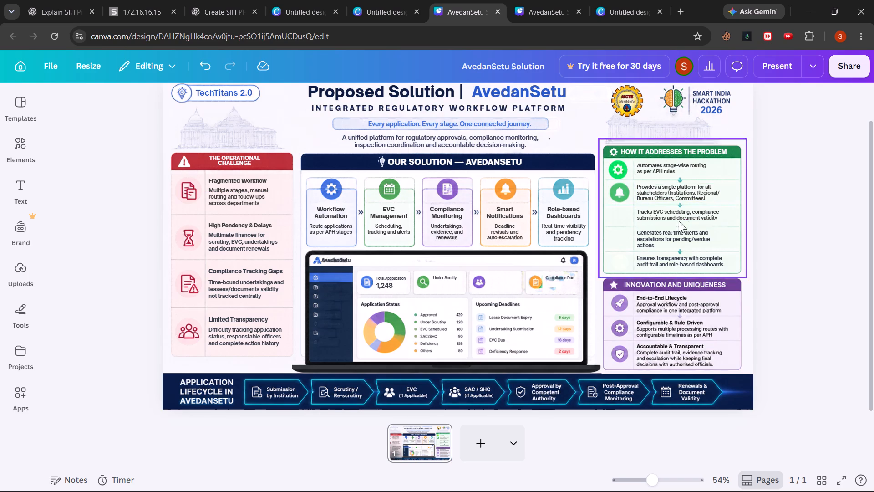
pyautogui.click(620, 195)
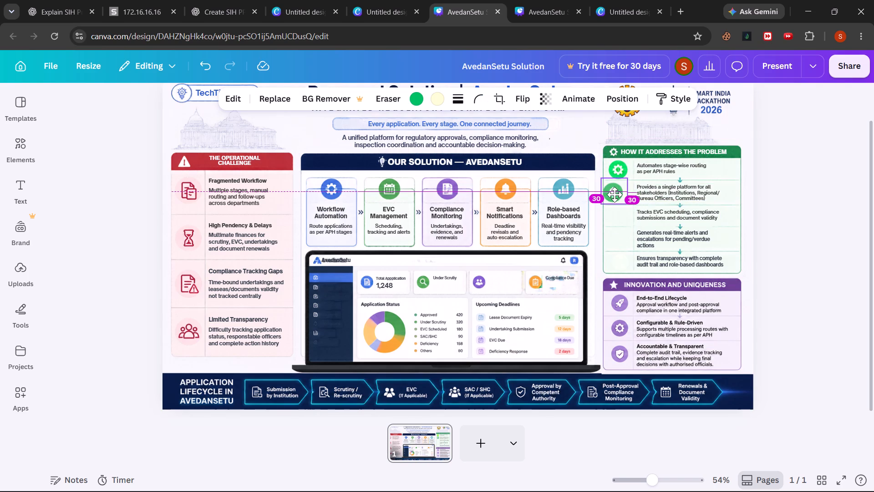
pyautogui.click(811, 226)
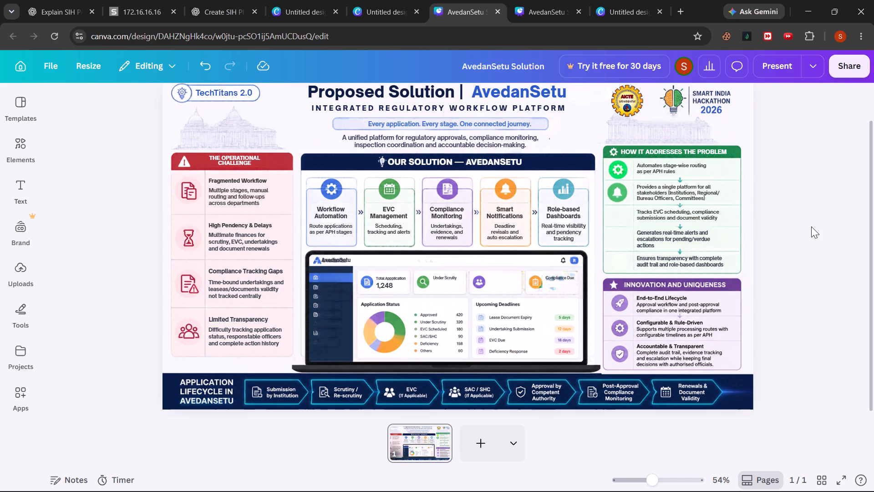
pyautogui.click(614, 192)
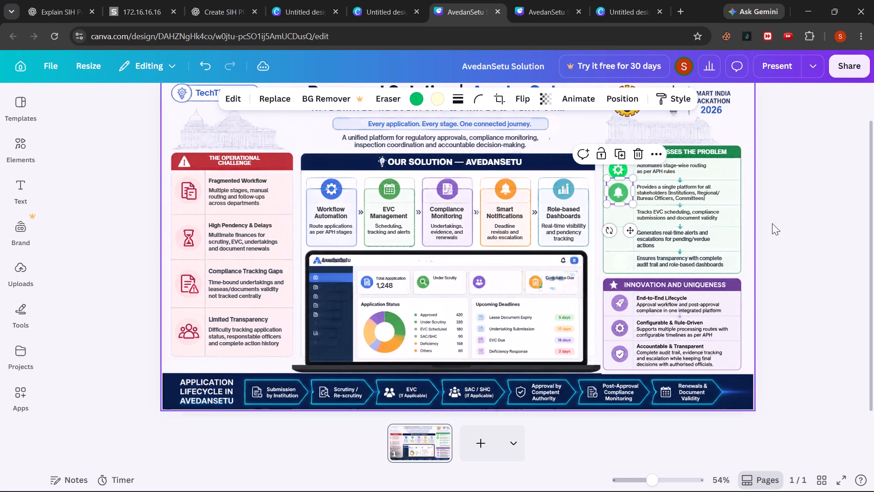
pyautogui.click(801, 239)
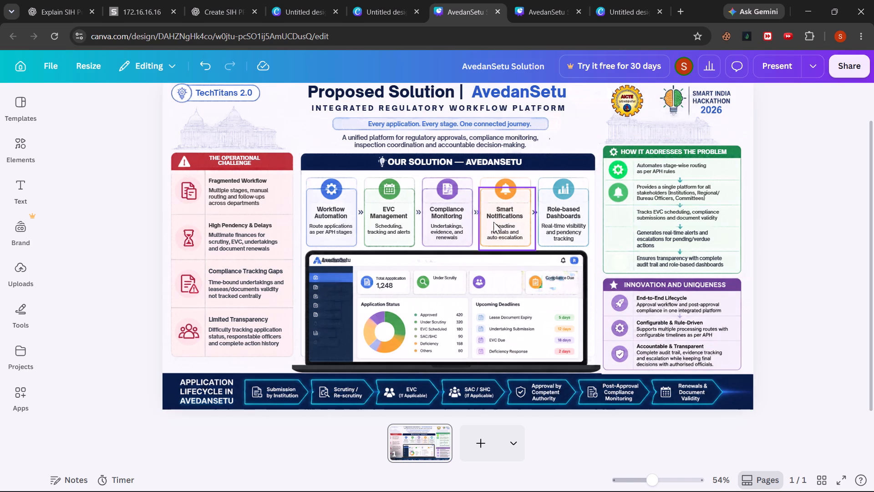
# Copy the green EVC Management calendar icon and place the duplicate beside Tracks EVC scheduling in How It Addresses the Problem.
pyautogui.click(384, 177)
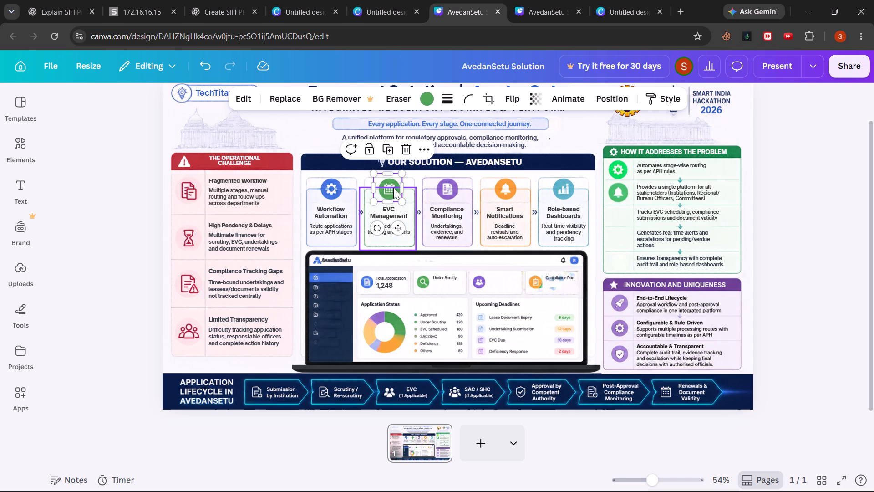
pyautogui.hotkey('ctrl', 'c')
pyautogui.click(622, 218)
pyautogui.hotkey('ctrl', 'v')
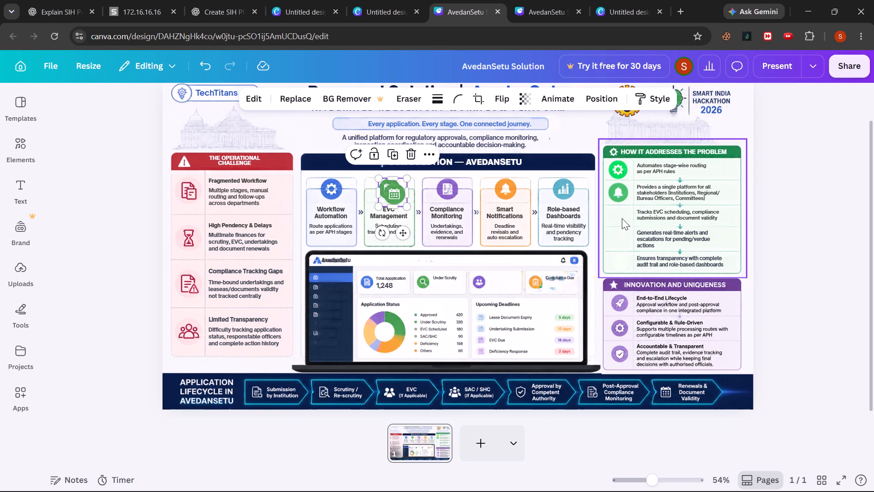
pyautogui.moveTo(392, 193); pyautogui.dragTo(595, 212)
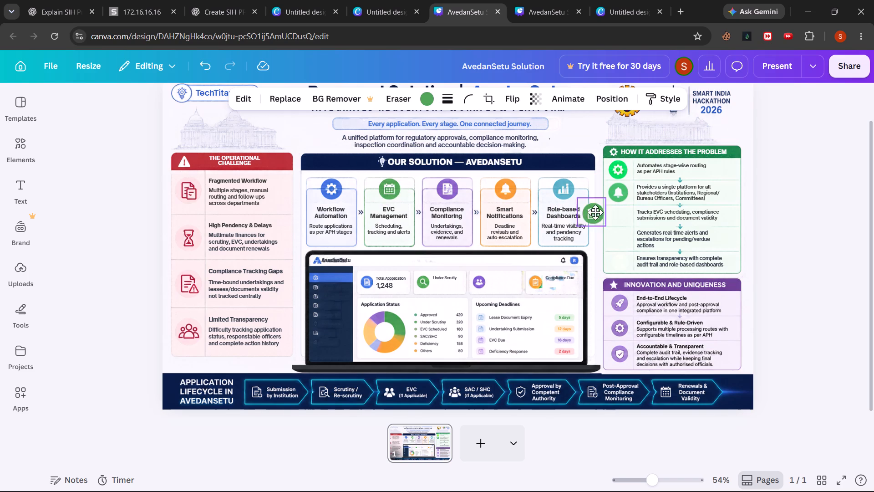
pyautogui.moveTo(595, 212); pyautogui.dragTo(614, 216)
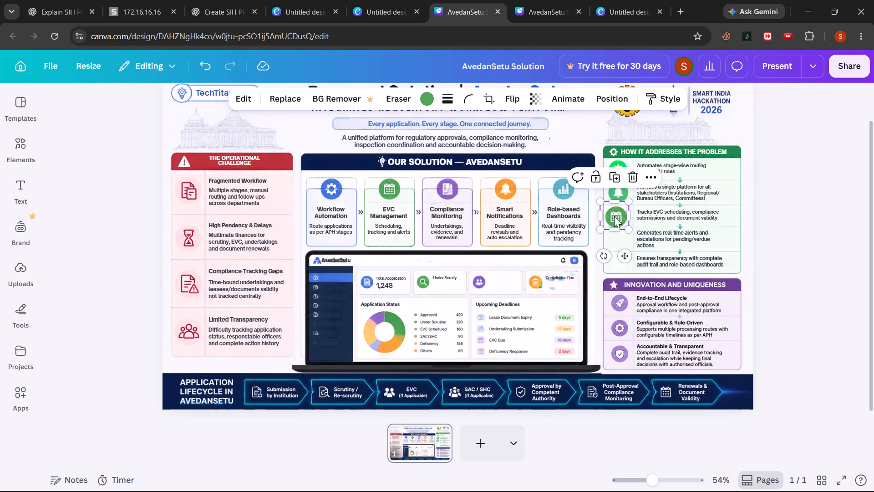
# Shrink the copied calendar icon to about 80 by 79 and align it under the bell icon, beside the Tracks EVC scheduling text.
pyautogui.moveTo(631, 231); pyautogui.dragTo(625, 229)
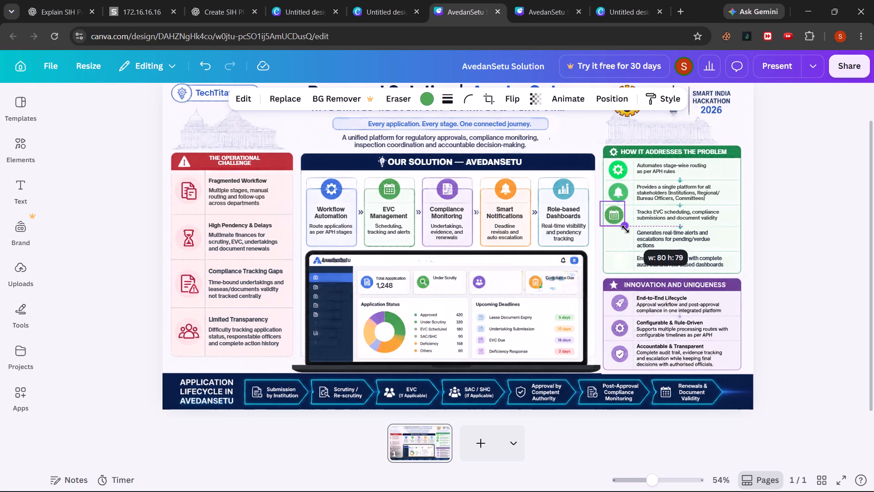
pyautogui.moveTo(625, 229); pyautogui.dragTo(625, 229)
pyautogui.moveTo(610, 212); pyautogui.dragTo(616, 212)
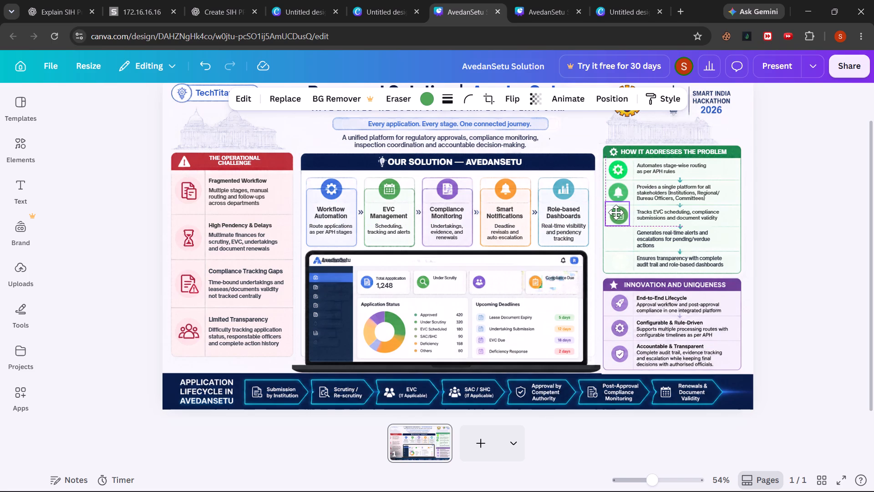
pyautogui.moveTo(616, 212); pyautogui.dragTo(617, 214)
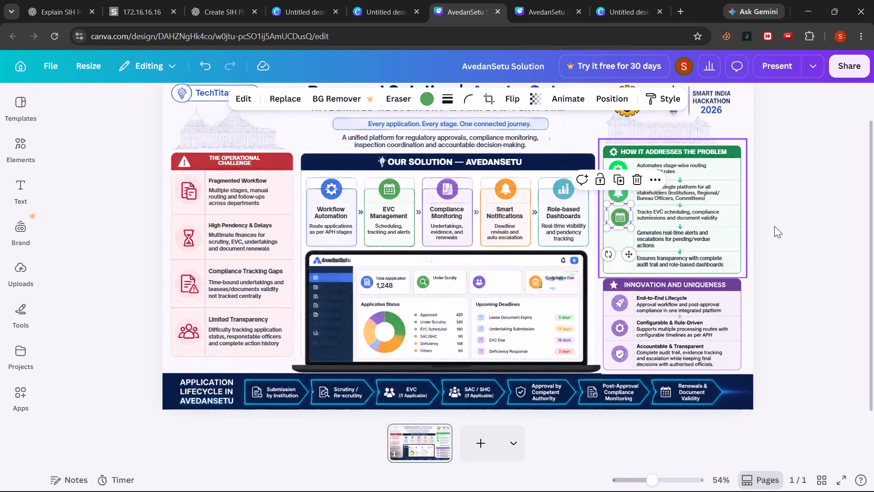
pyautogui.click(782, 231)
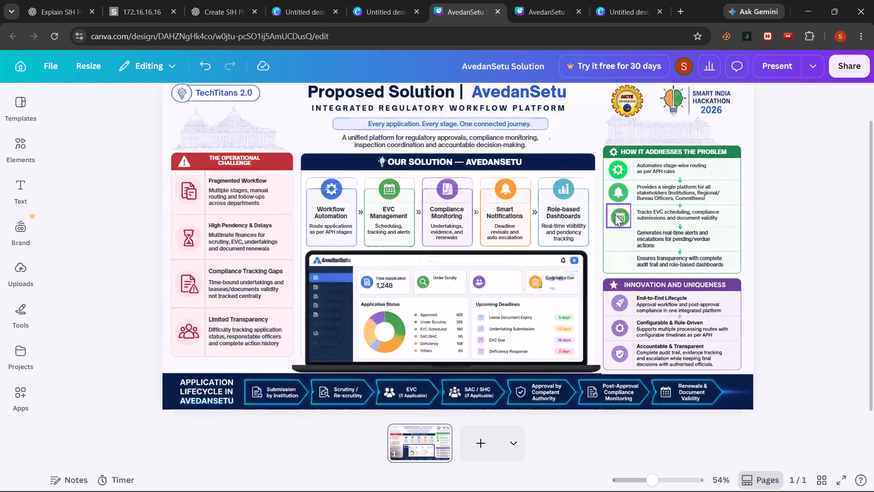
pyautogui.click(615, 215)
pyautogui.click(615, 215)
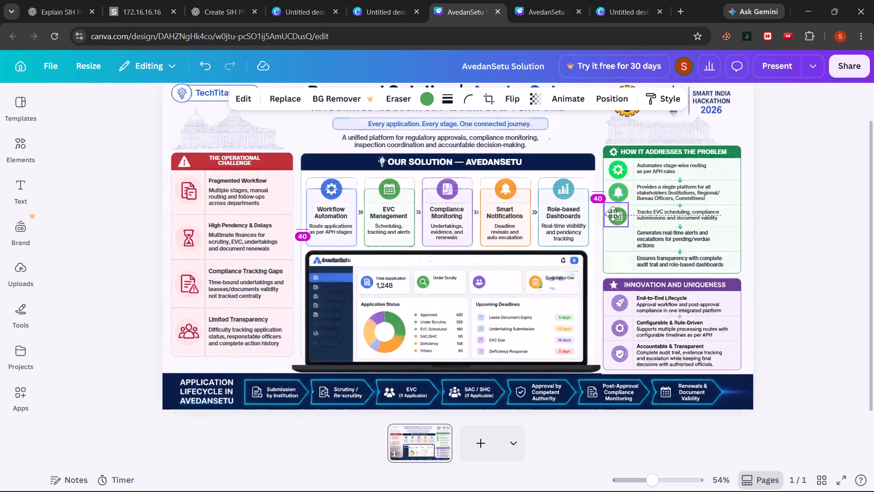
pyautogui.click(804, 216)
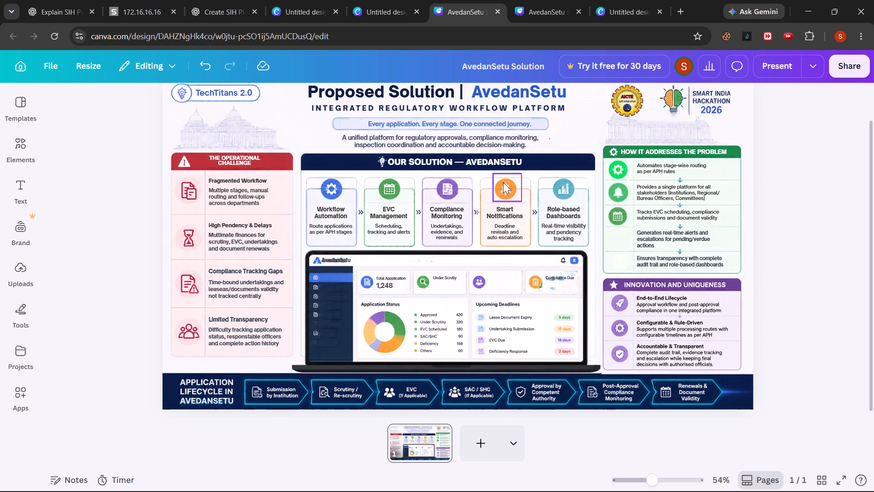
# Copy the purple Compliance Monitoring document icon and place the duplicate beside Generates real-time alerts in How It Addresses the Problem.
pyautogui.click(445, 184)
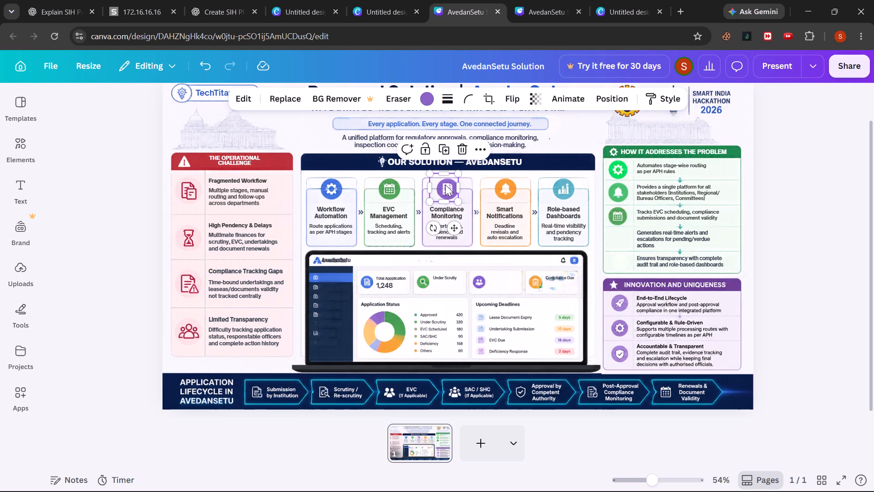
pyautogui.hotkey('ctrl', 'c')
pyautogui.hotkey('ctrl', 'v')
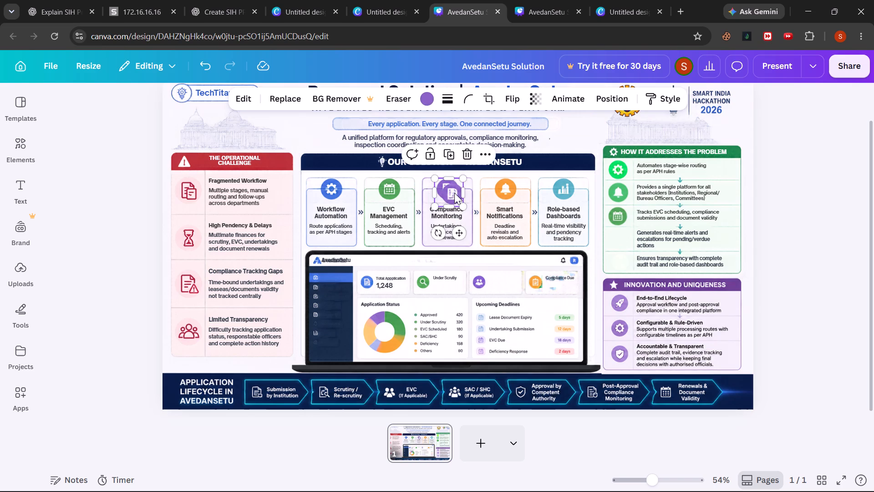
pyautogui.moveTo(454, 193); pyautogui.dragTo(621, 237)
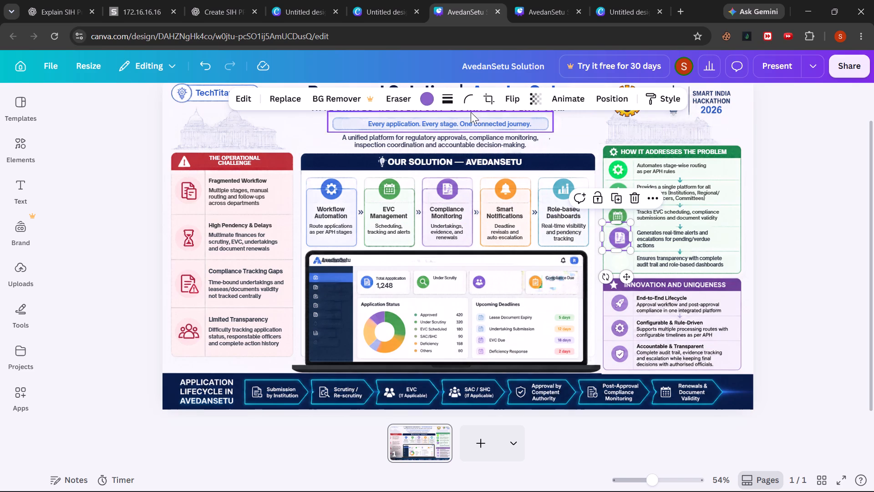
# Recolor the copied document icon with the darkest default solid green.
pyautogui.click(427, 97)
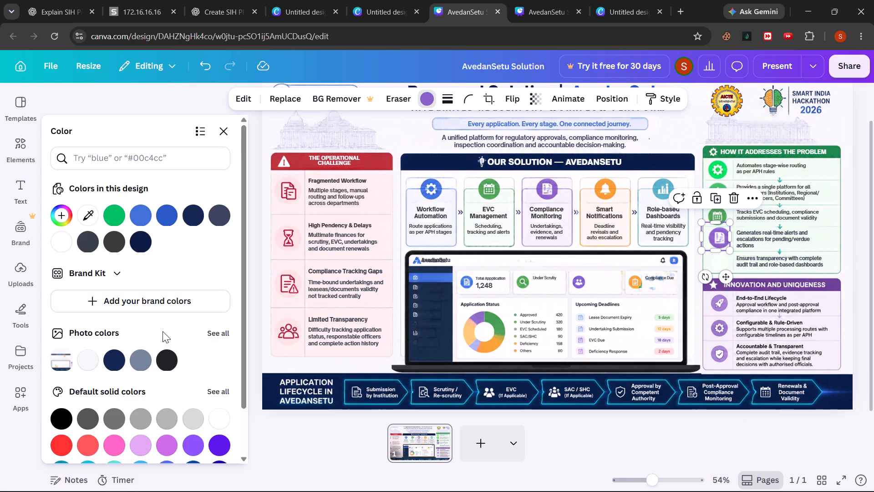
pyautogui.scroll(-6, 163, 331)
pyautogui.click(56, 453)
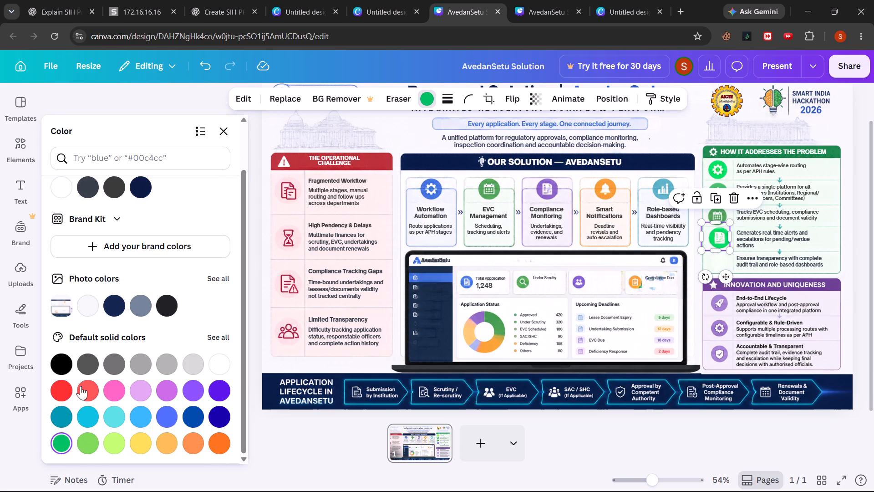
# Shrink the green document icon slightly and align it under the calendar icon, beside the Generates real-time alerts text.
pyautogui.click(223, 131)
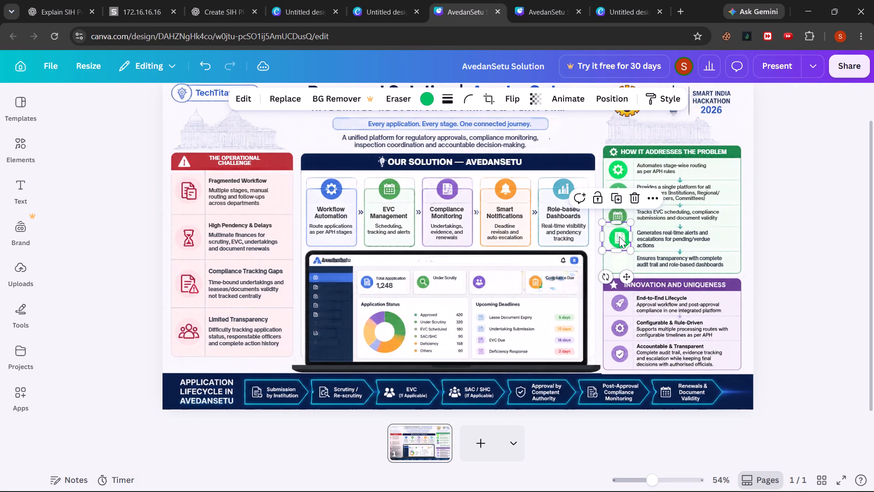
pyautogui.click(632, 249)
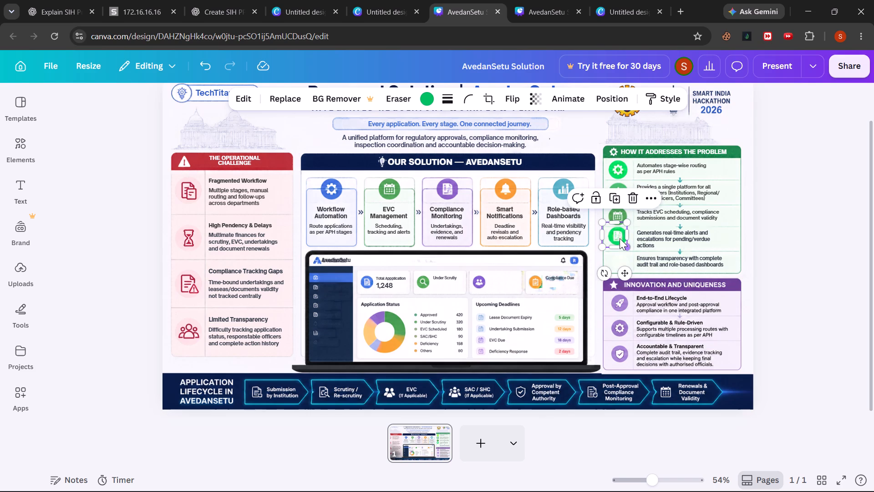
pyautogui.click(618, 236)
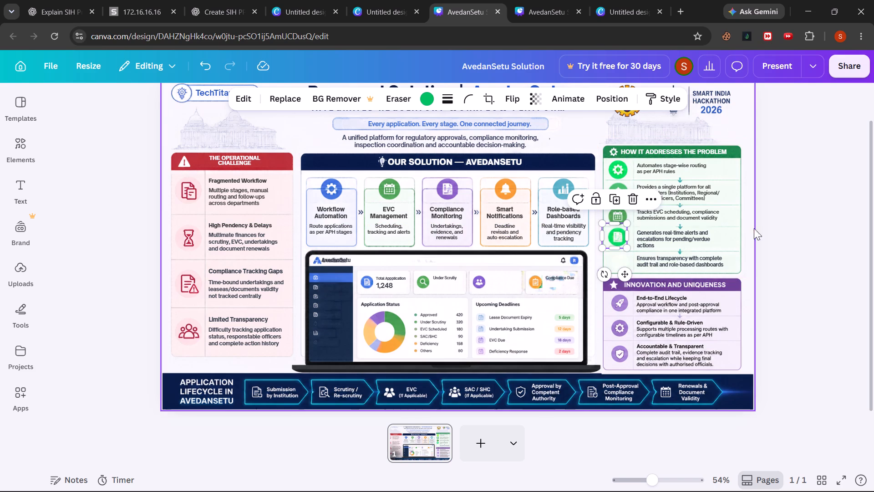
pyautogui.click(781, 237)
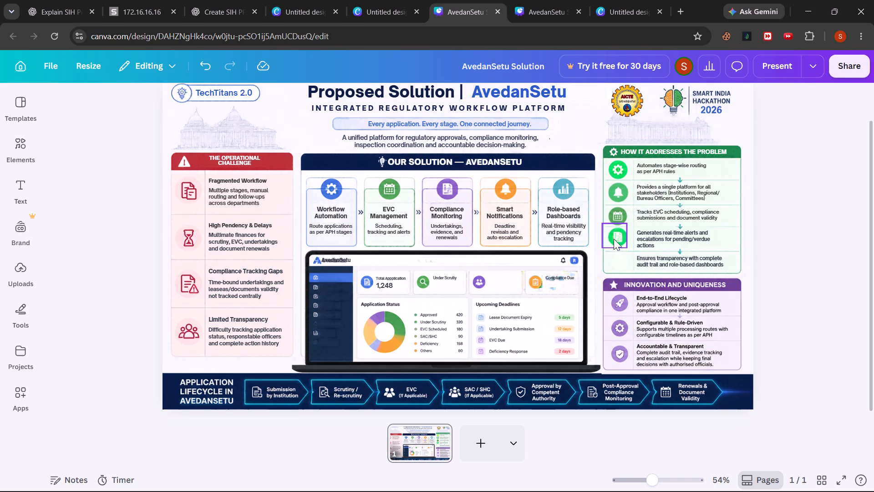
pyautogui.click(614, 236)
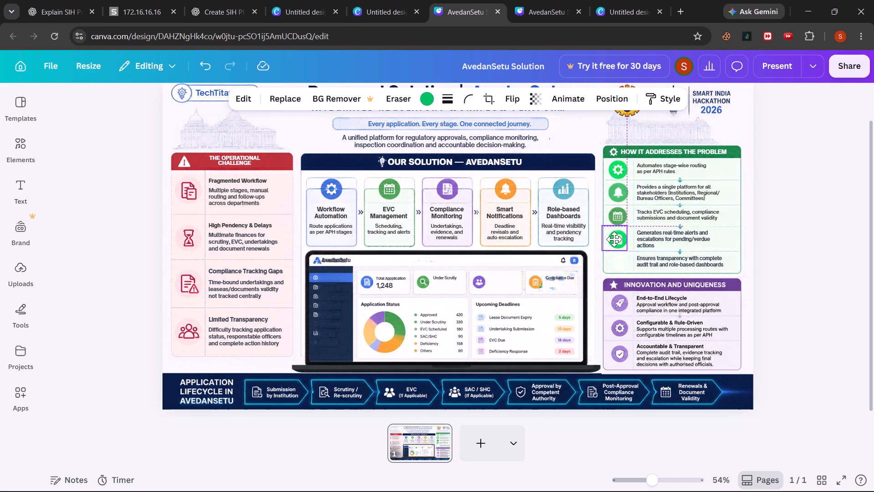
pyautogui.click(776, 220)
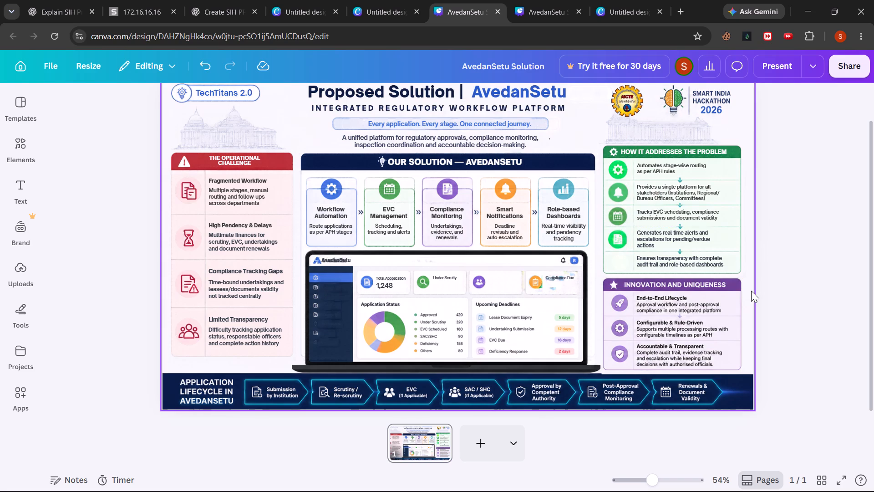
# Duplicate the Role-based Dashboards chart icon, place it beside Ensures transparency in How It Addresses the Problem, and shrink it to about 82 by 80.
pyautogui.click(563, 184)
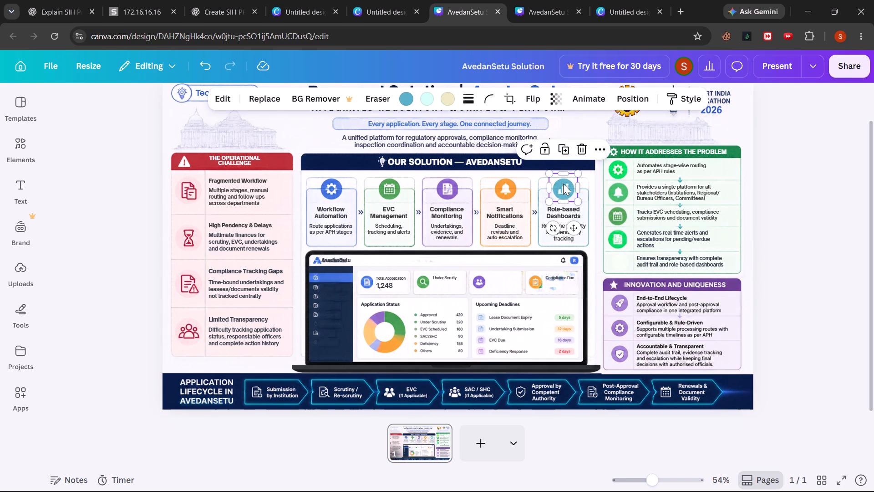
pyautogui.click(596, 152)
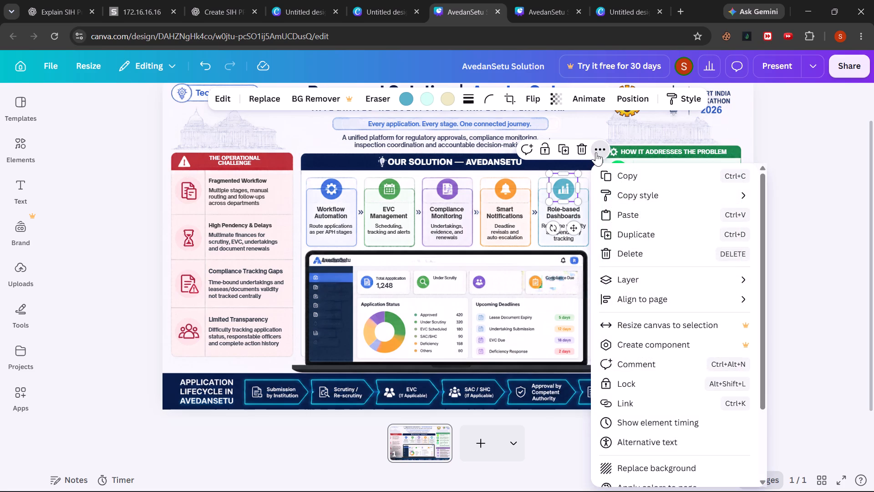
pyautogui.click(663, 237)
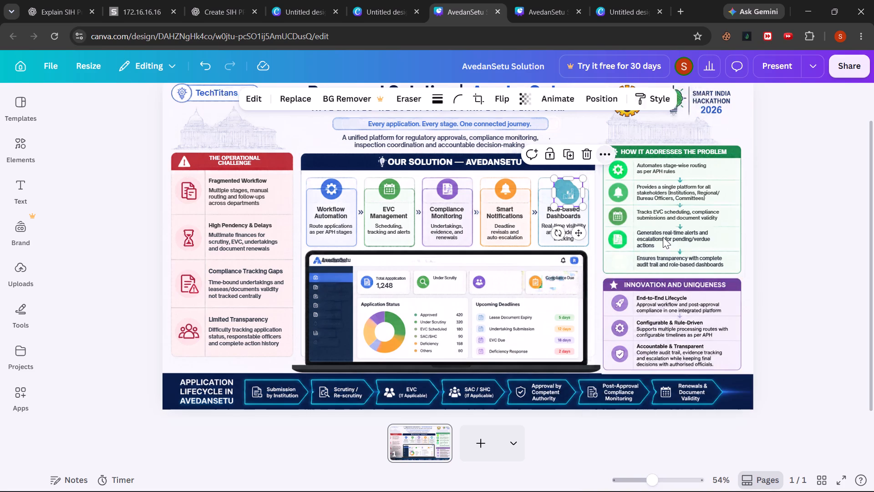
pyautogui.moveTo(564, 195); pyautogui.dragTo(614, 256)
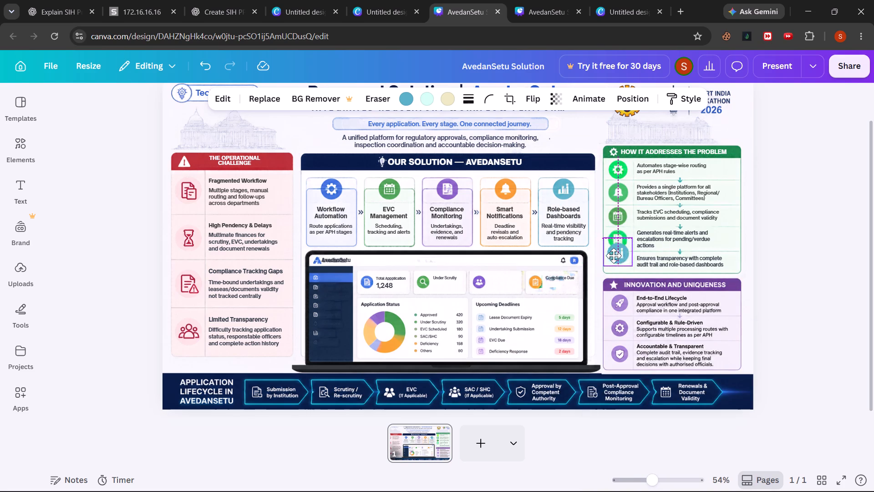
pyautogui.moveTo(614, 256); pyautogui.dragTo(615, 260)
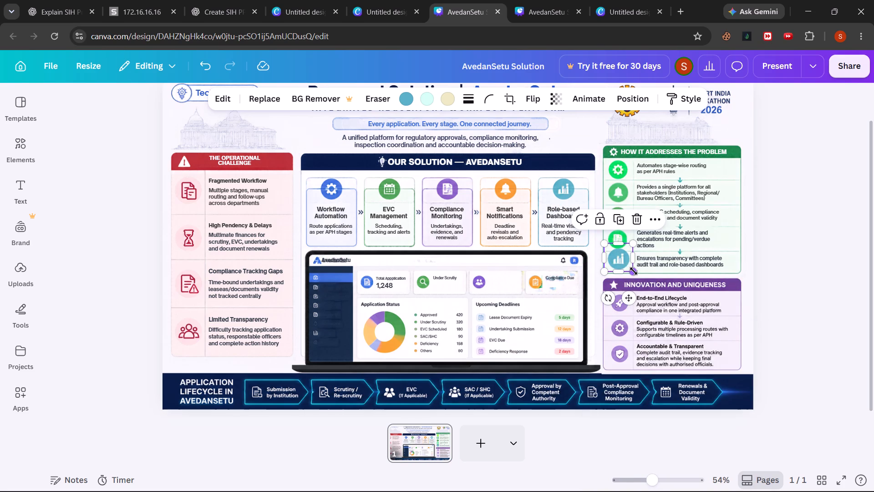
pyautogui.moveTo(634, 271); pyautogui.dragTo(628, 269)
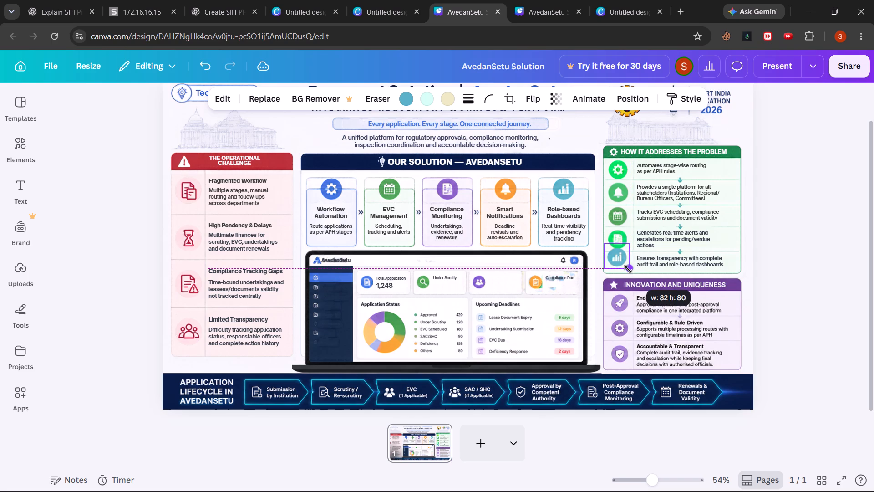
pyautogui.moveTo(615, 257); pyautogui.dragTo(615, 262)
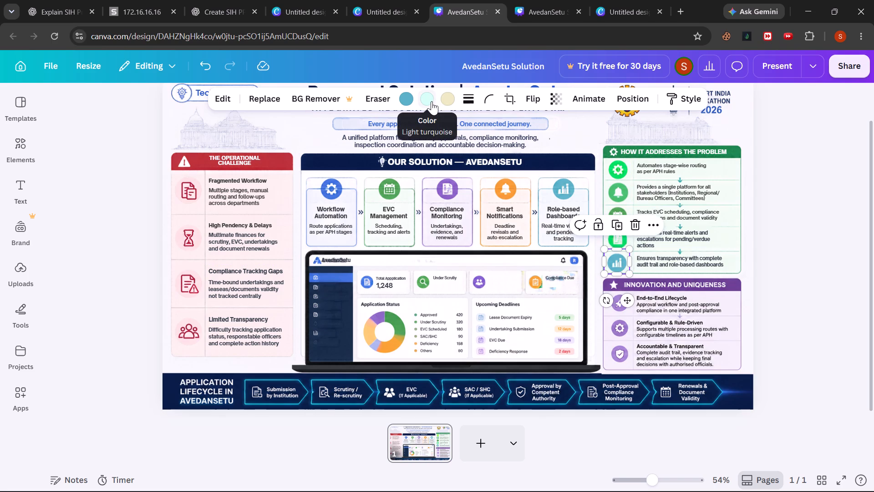
# Recolor the copied chart icon's teal circle with the design's green #00bf63.
pyautogui.click(403, 103)
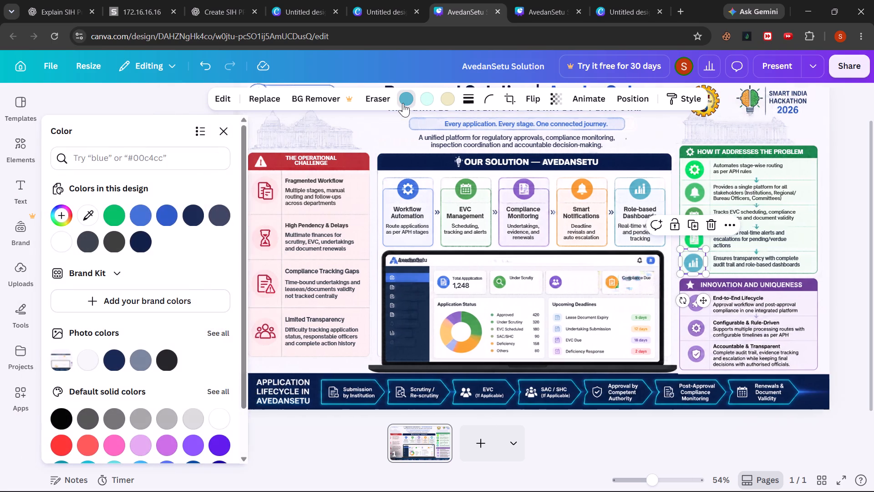
pyautogui.click(110, 210)
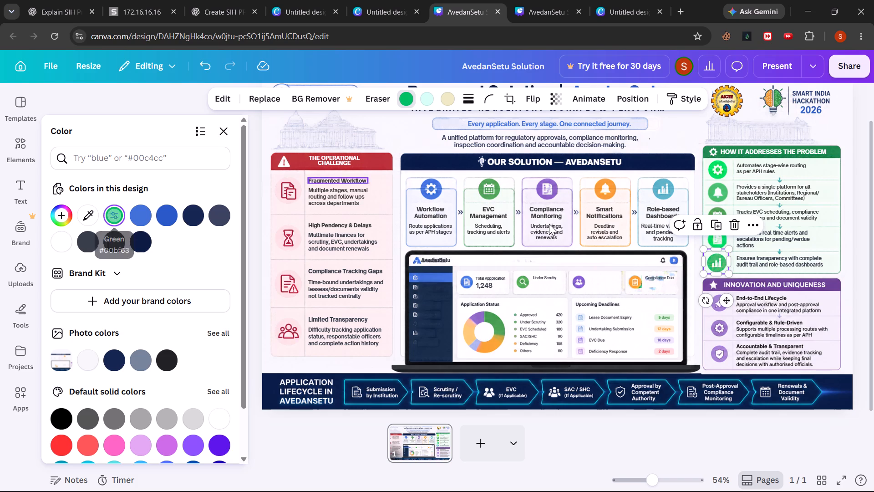
pyautogui.click(221, 127)
pyautogui.click(91, 205)
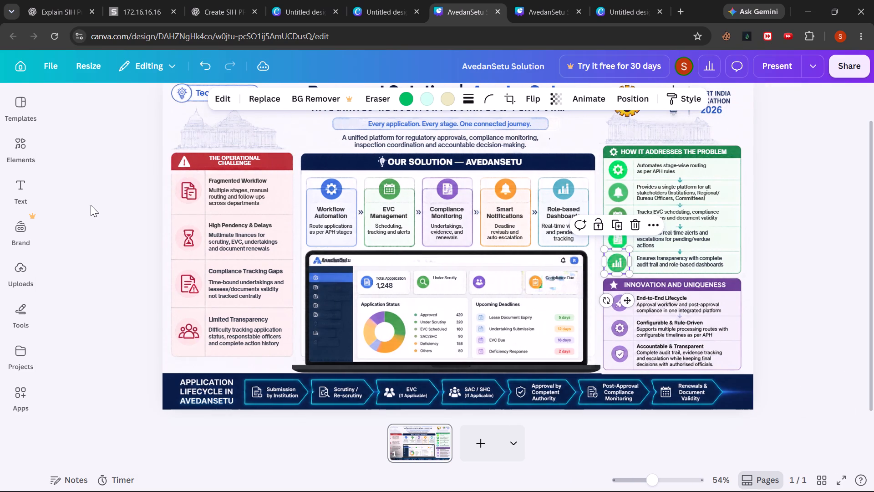
# Align the green chart icon under the document icon, centered beside the Ensures transparency text.
pyautogui.click(613, 253)
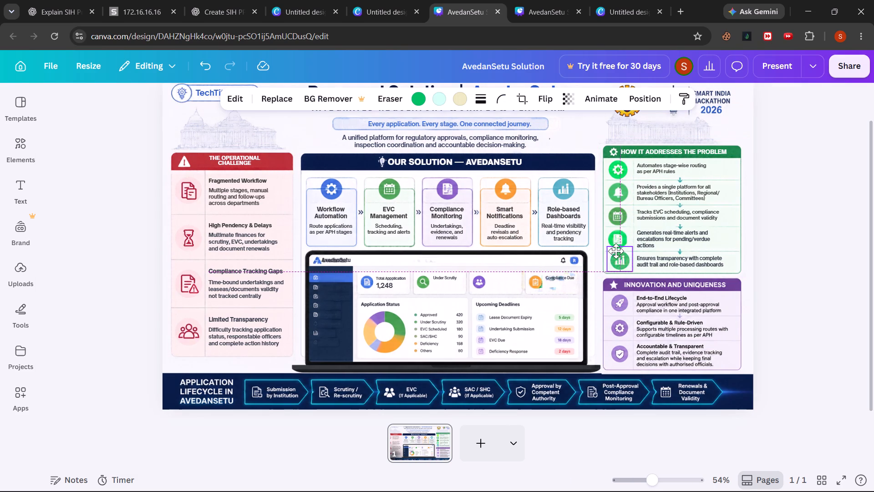
pyautogui.click(786, 251)
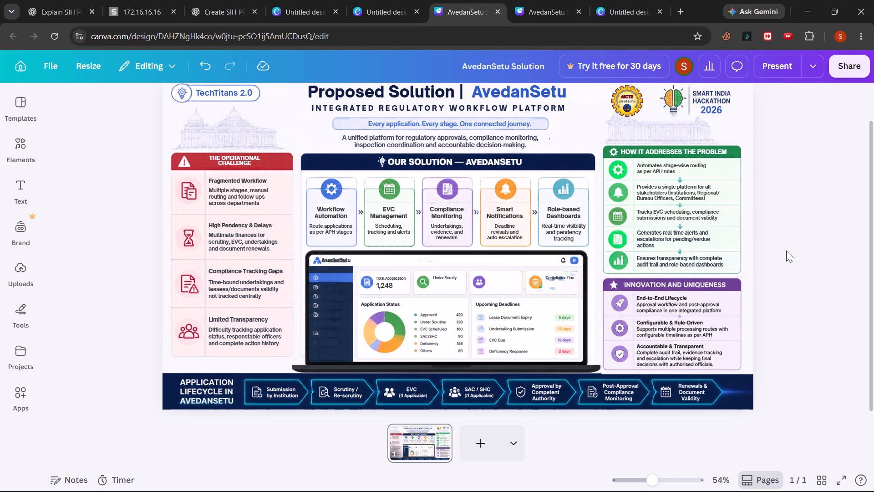
pyautogui.click(618, 259)
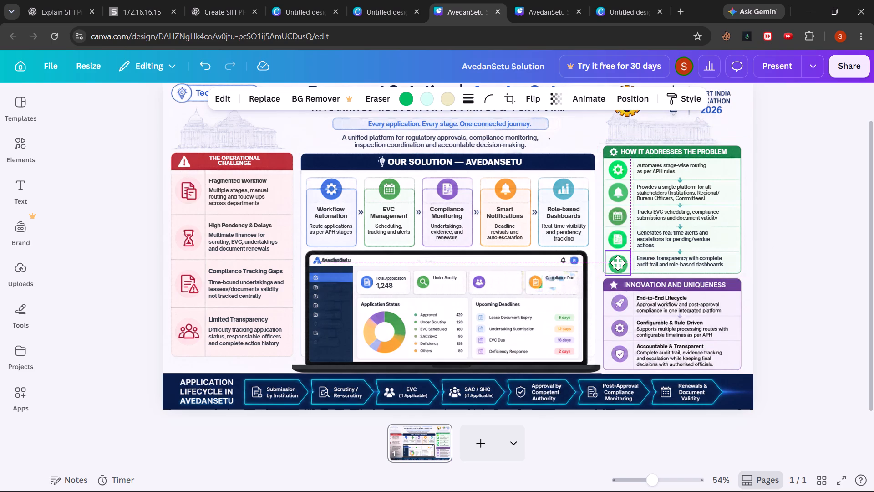
pyautogui.click(794, 245)
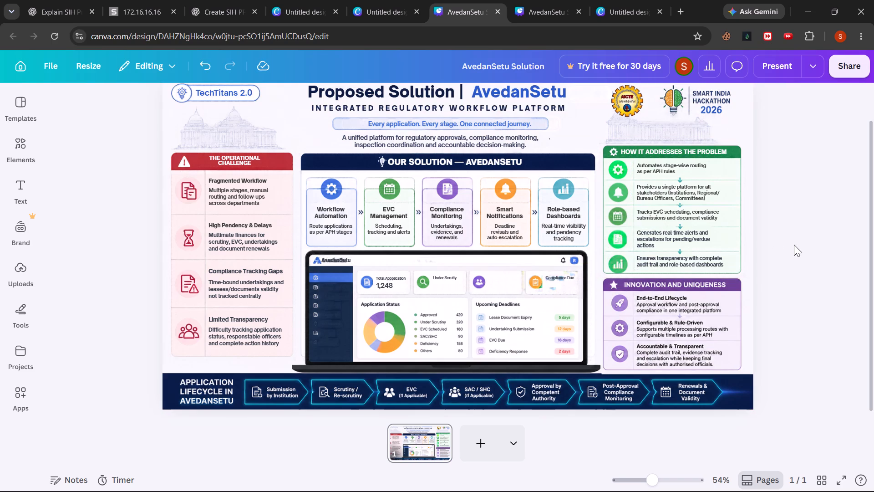
pyautogui.click(618, 261)
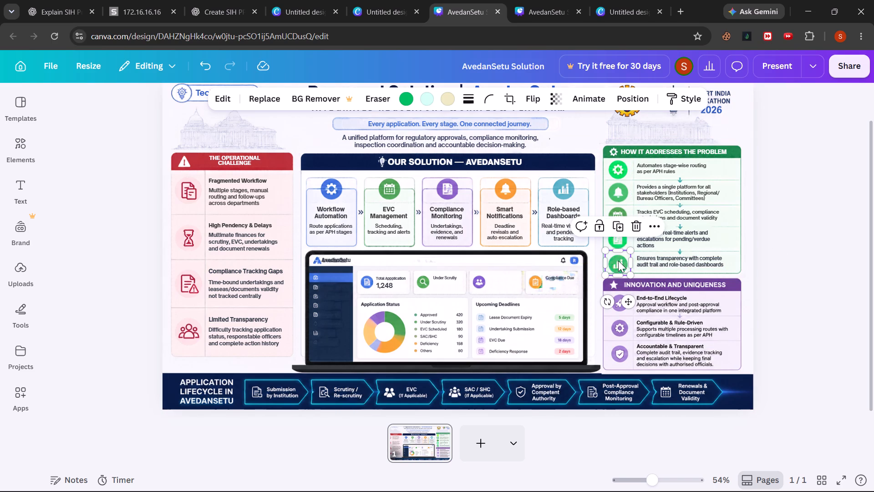
pyautogui.click(765, 243)
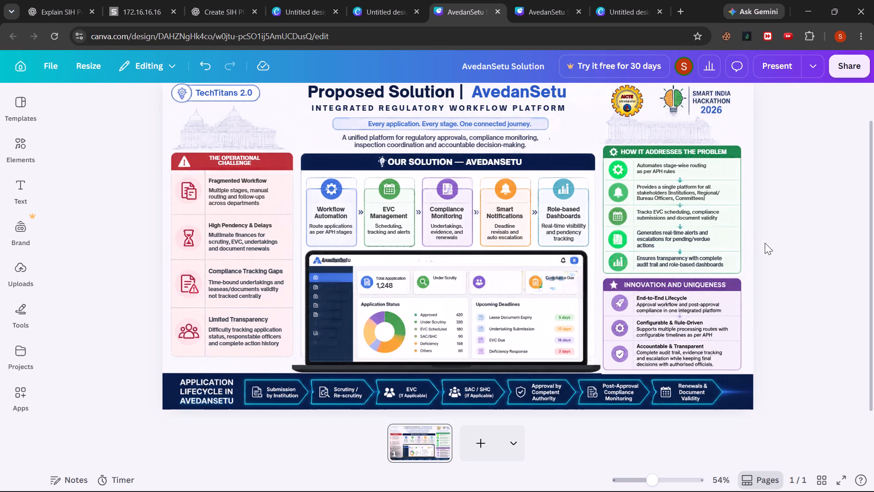
# Review the whole Proposed Solution slide with the finished How It Addresses the Problem icon column.
pyautogui.scroll(2, 752, 213)
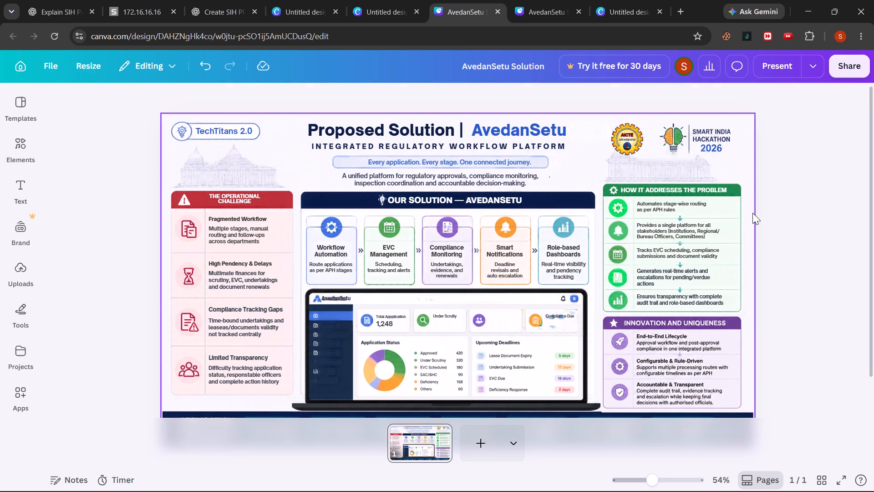
pyautogui.scroll(-2, 752, 213)
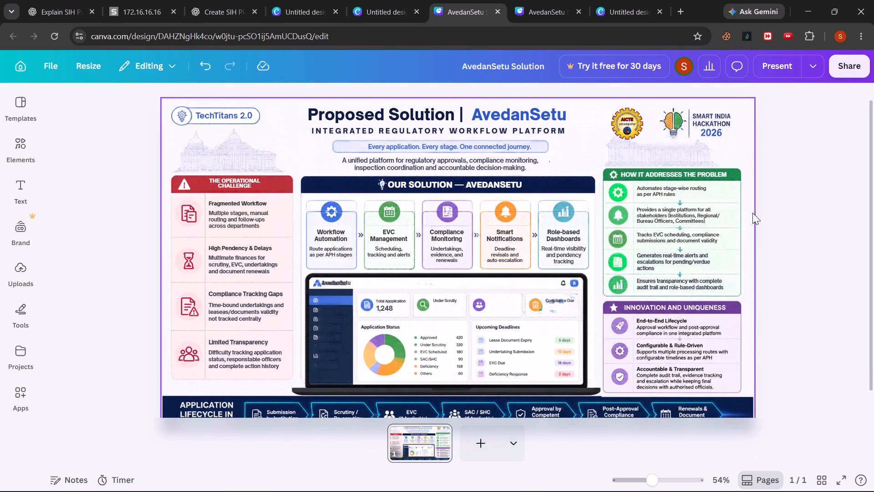
pyautogui.scroll(-3, 752, 213)
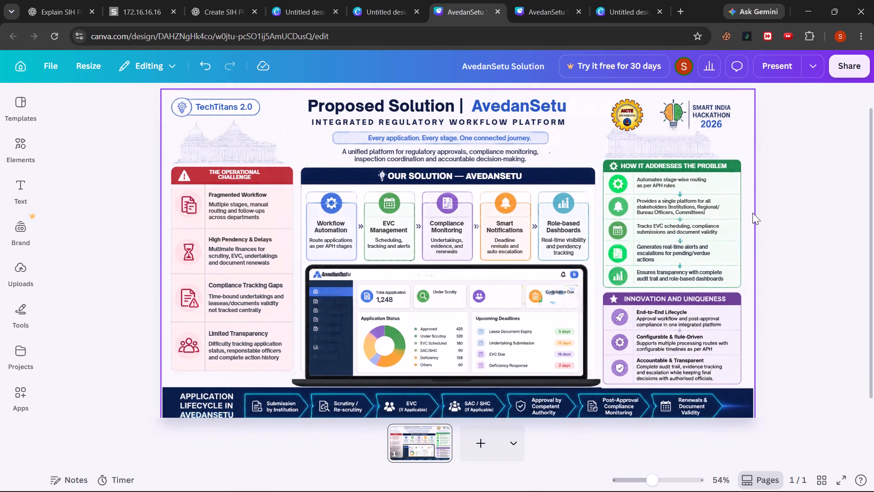
pyautogui.scroll(-1, 752, 213)
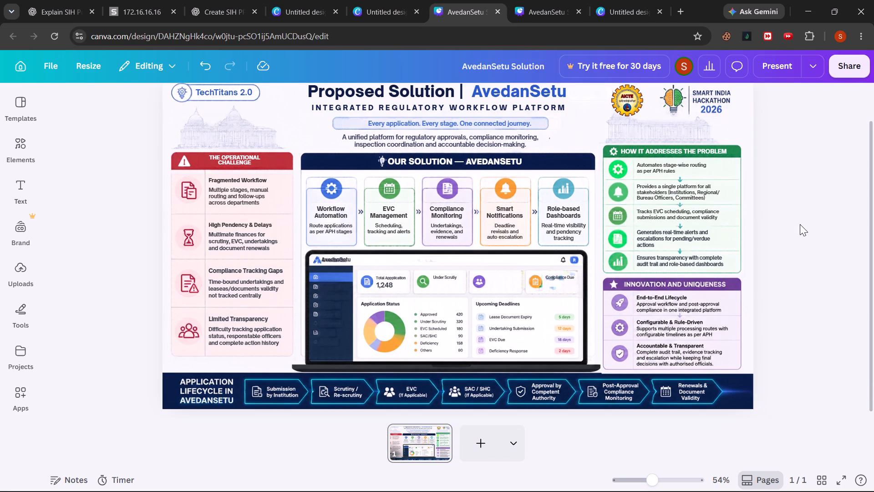
pyautogui.click(800, 224)
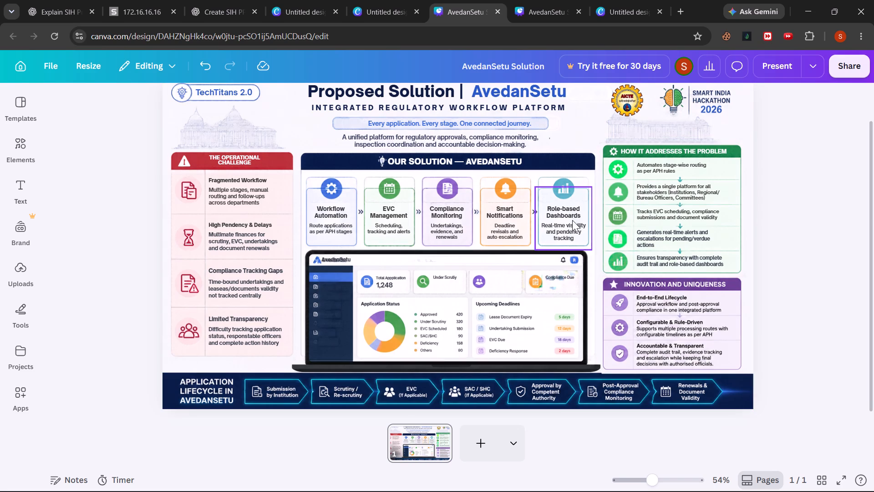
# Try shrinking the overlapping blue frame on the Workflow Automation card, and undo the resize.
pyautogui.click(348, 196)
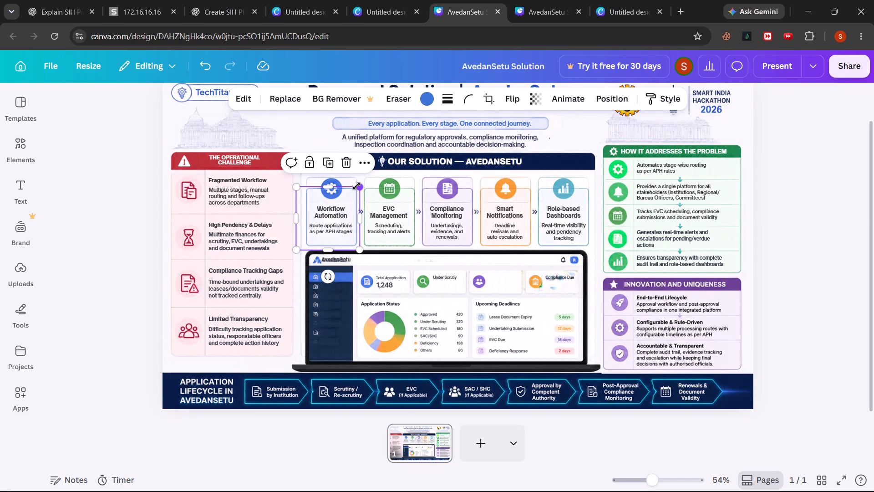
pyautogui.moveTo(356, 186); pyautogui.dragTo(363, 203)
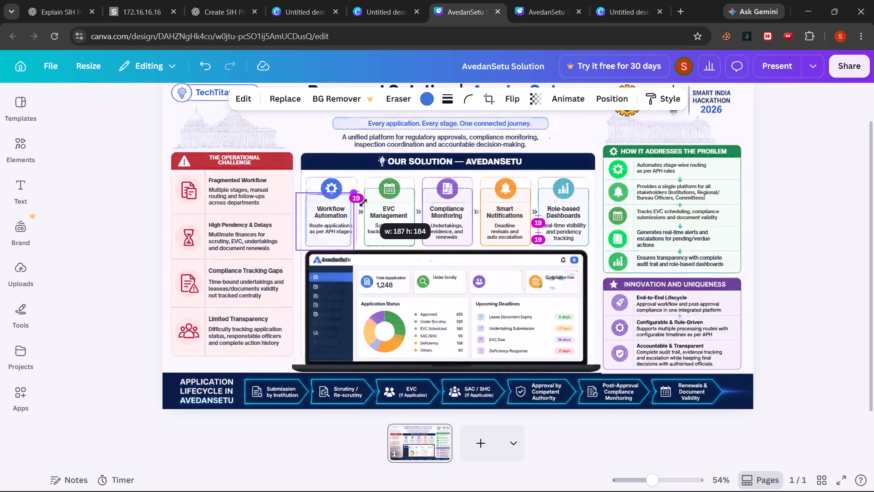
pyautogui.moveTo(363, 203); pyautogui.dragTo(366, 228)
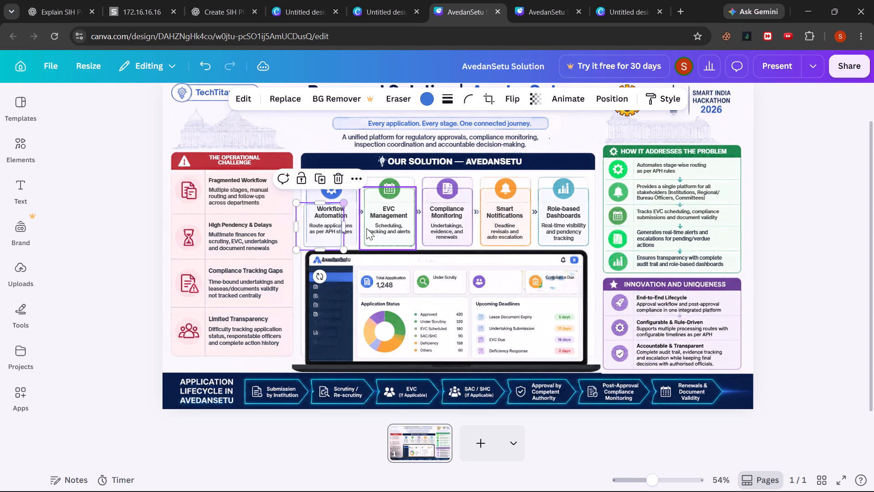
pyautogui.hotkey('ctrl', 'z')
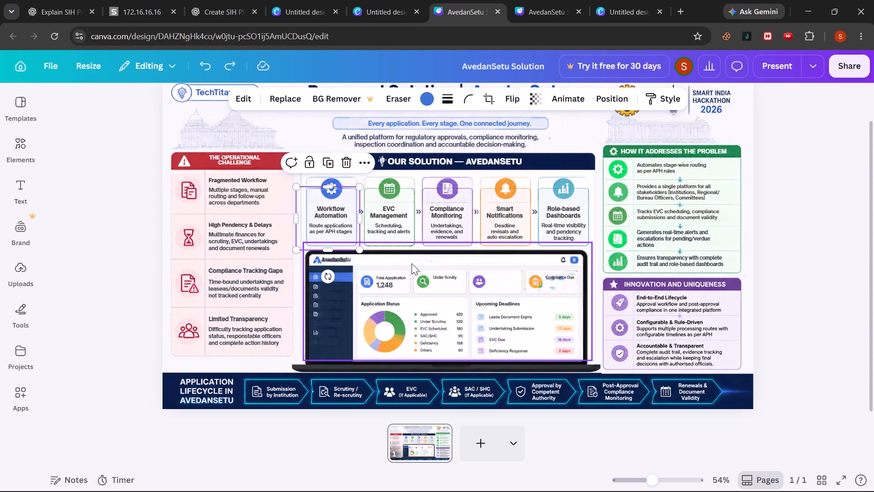
# Delete the overlapping coloured frames from all five solution cards, from Workflow Automation through Role-based Dashboards.
pyautogui.press('BackSpace')
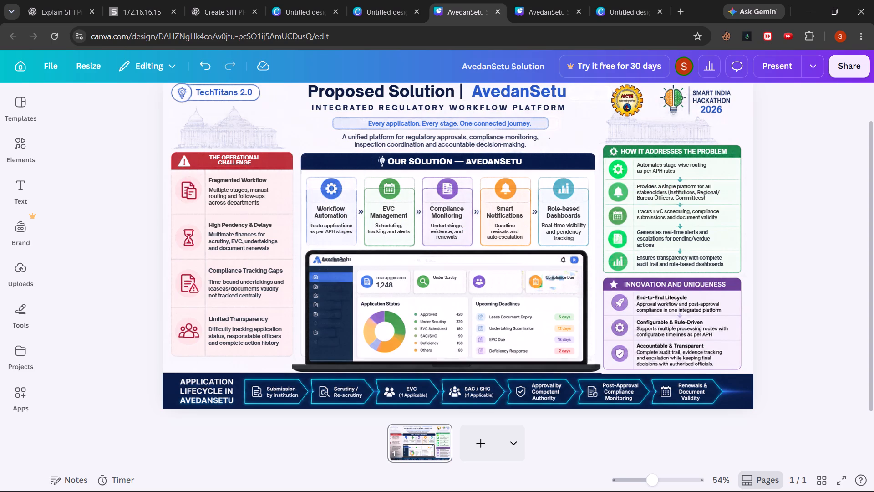
pyautogui.click(372, 199)
pyautogui.press('BackSpace')
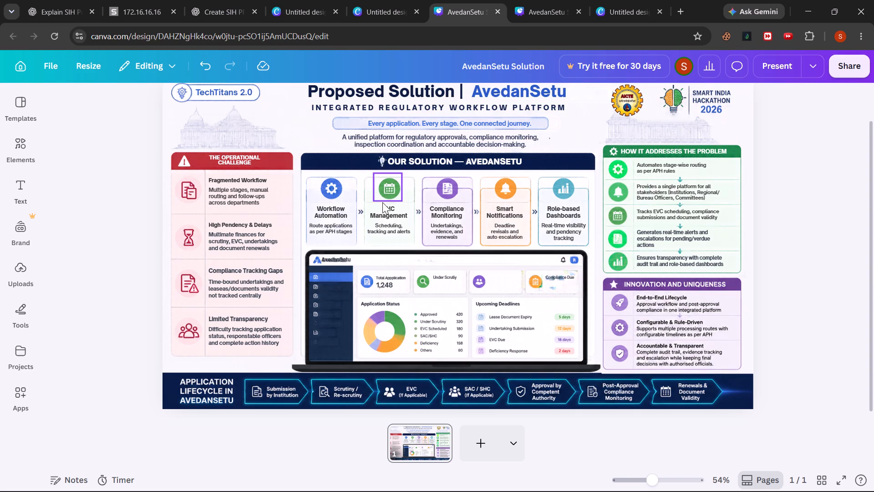
pyautogui.click(432, 198)
pyautogui.press('BackSpace')
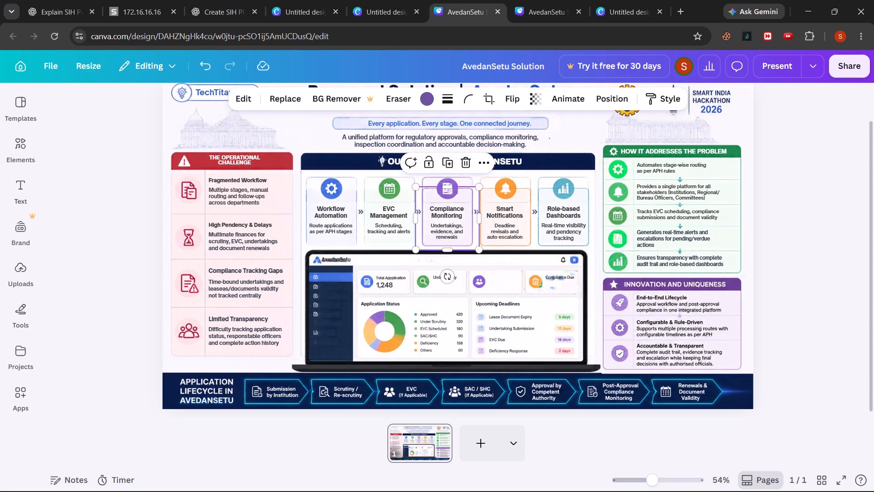
pyautogui.click(496, 204)
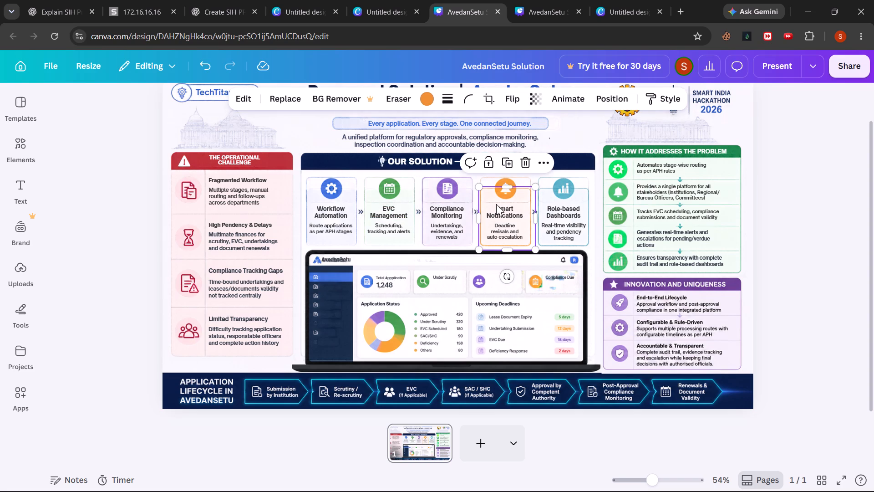
pyautogui.press('BackSpace')
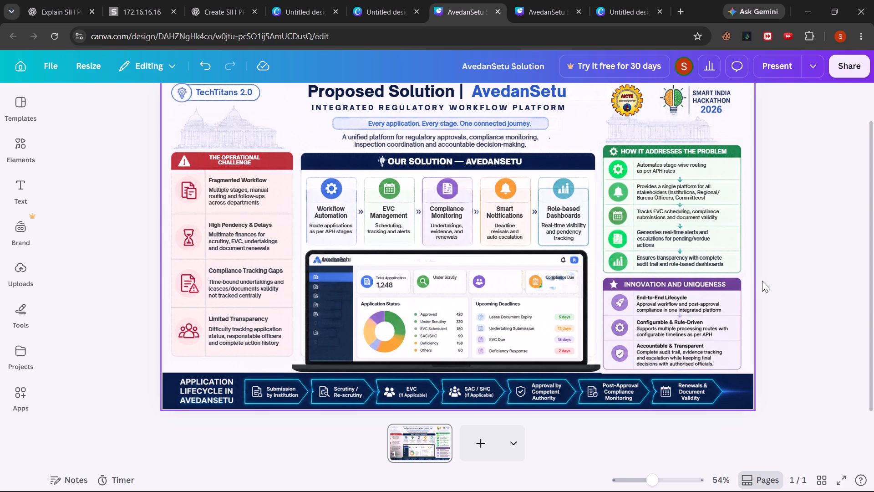
pyautogui.click(578, 201)
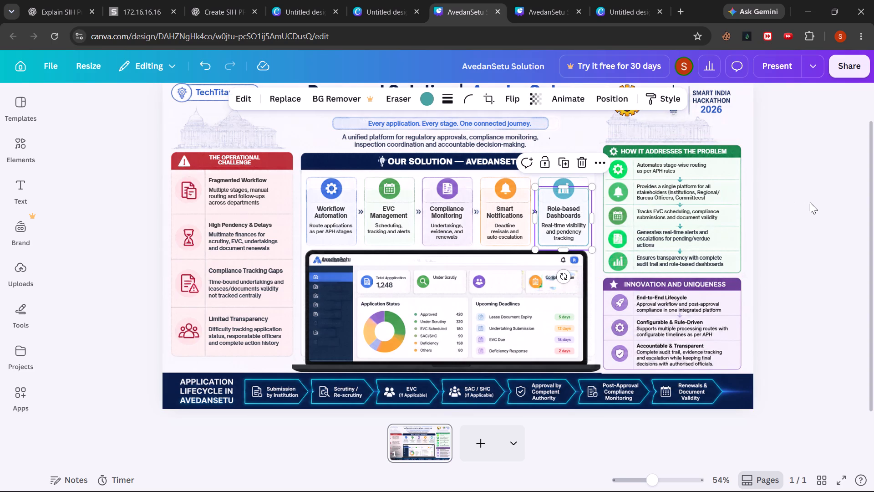
pyautogui.click(810, 202)
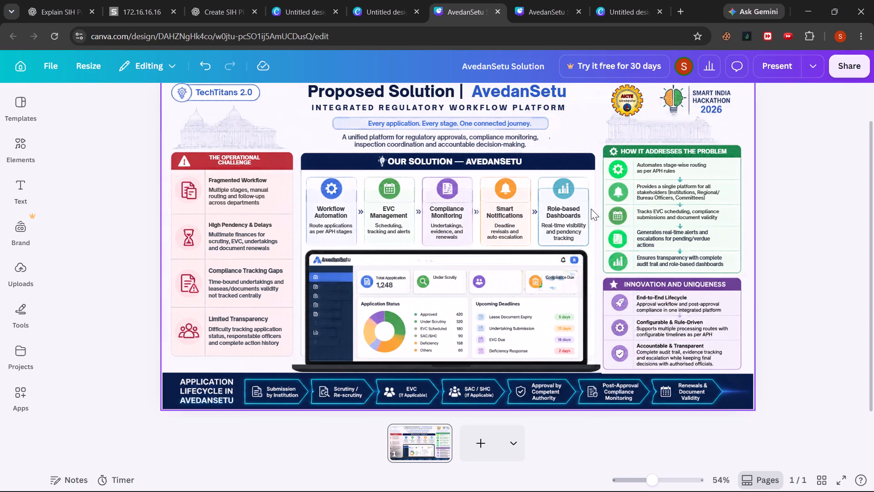
pyautogui.click(568, 205)
pyautogui.press('BackSpace')
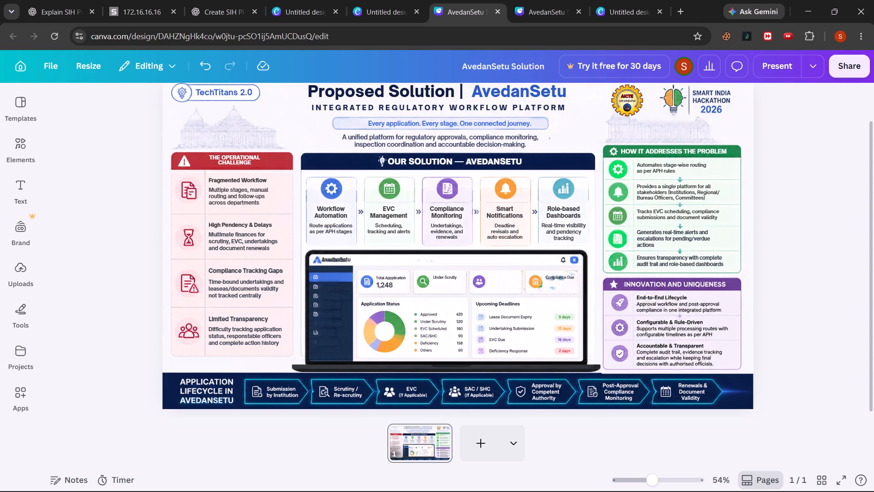
pyautogui.click(821, 230)
pyautogui.click(809, 207)
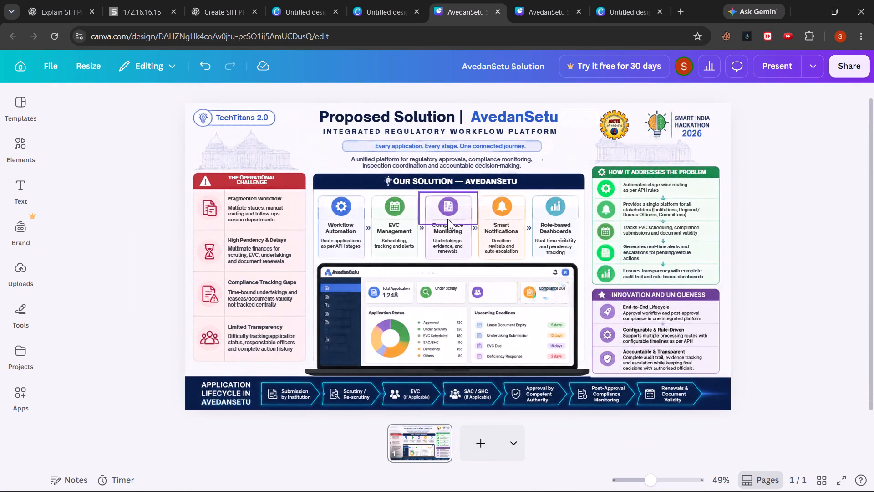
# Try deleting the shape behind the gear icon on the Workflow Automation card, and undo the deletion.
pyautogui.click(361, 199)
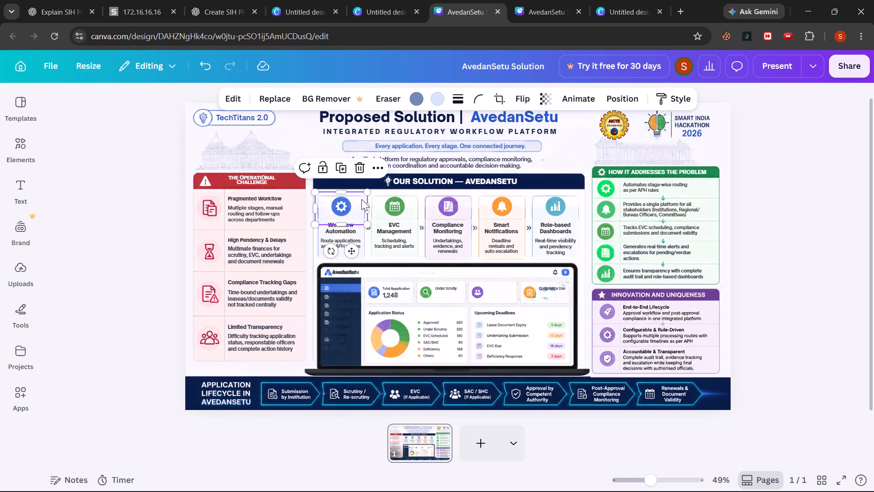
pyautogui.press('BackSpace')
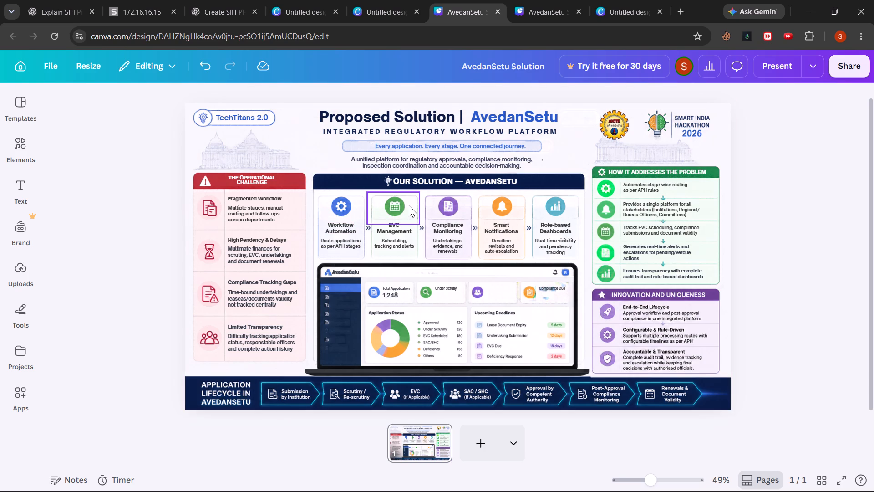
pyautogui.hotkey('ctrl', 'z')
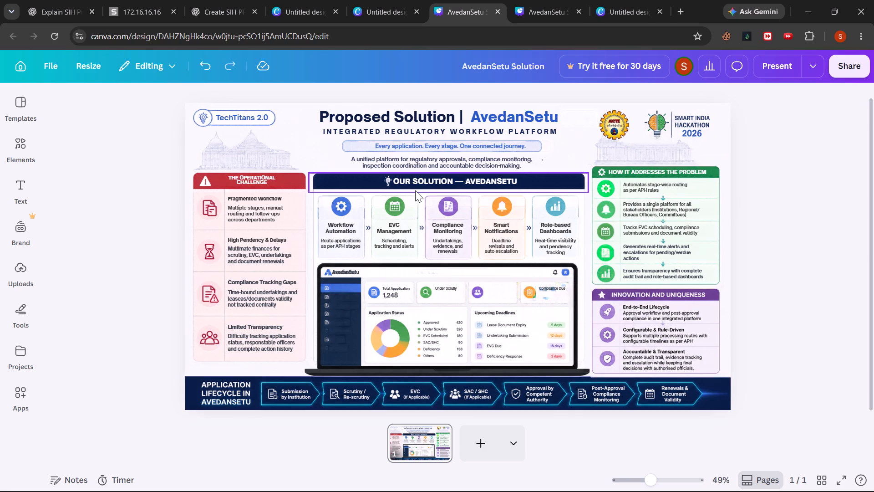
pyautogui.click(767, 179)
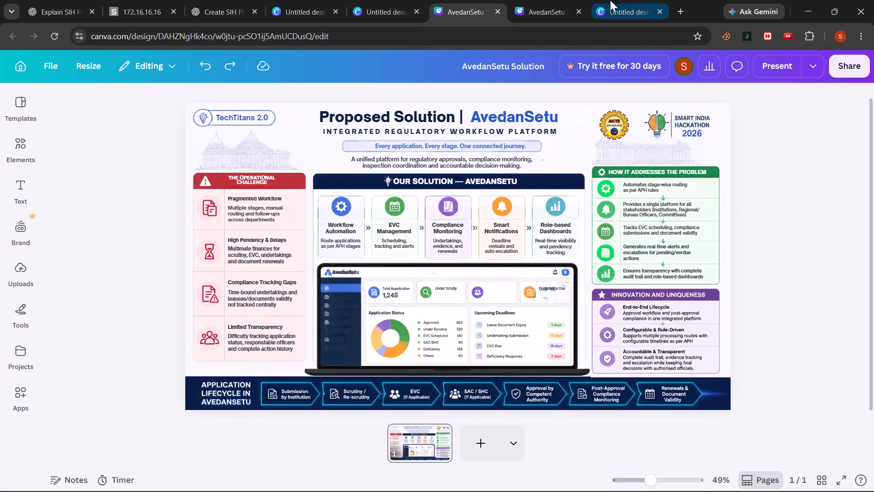
# Check the other open Proposed Solution designs and close the AvedanSetu Solution version with icon-free text cards.
pyautogui.click(646, 7)
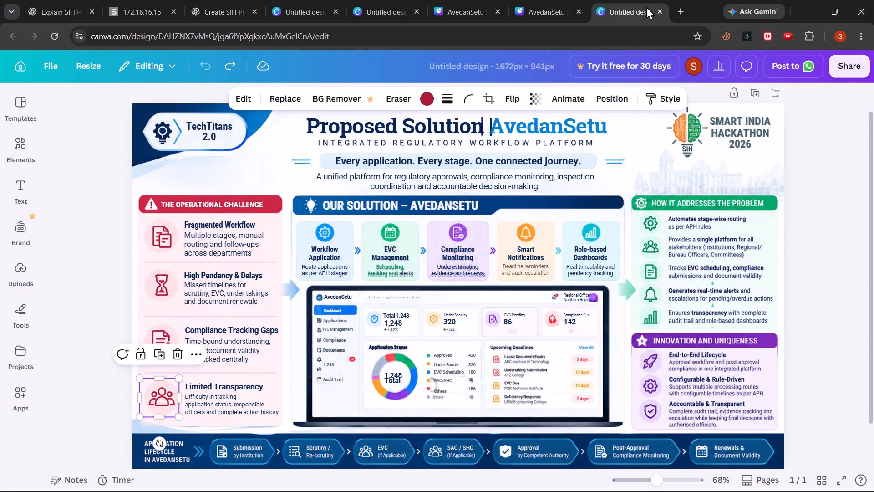
pyautogui.click(543, 1)
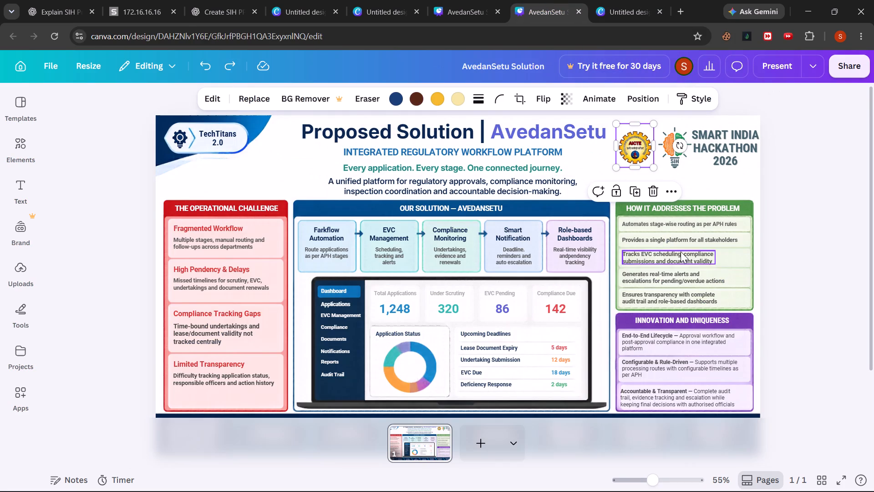
pyautogui.click(577, 10)
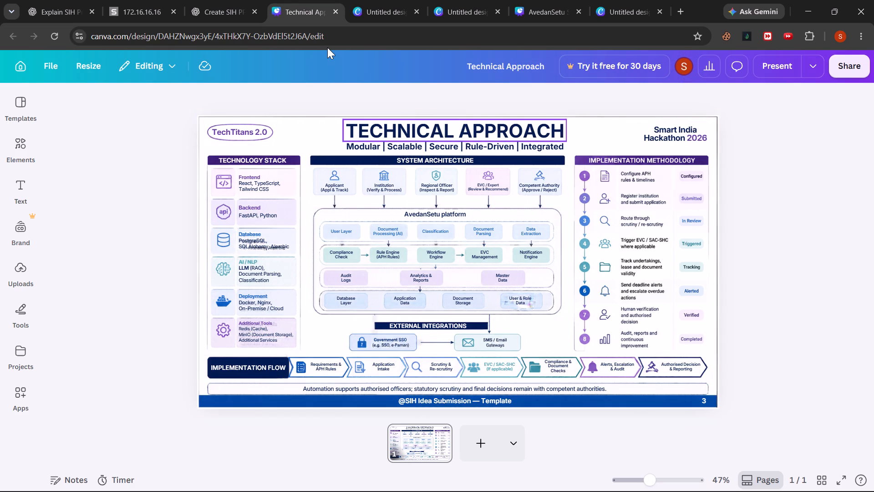
# Compare the newly generated Technical Approach slide with the earlier untitled Technical Approach design.
pyautogui.click(365, 1)
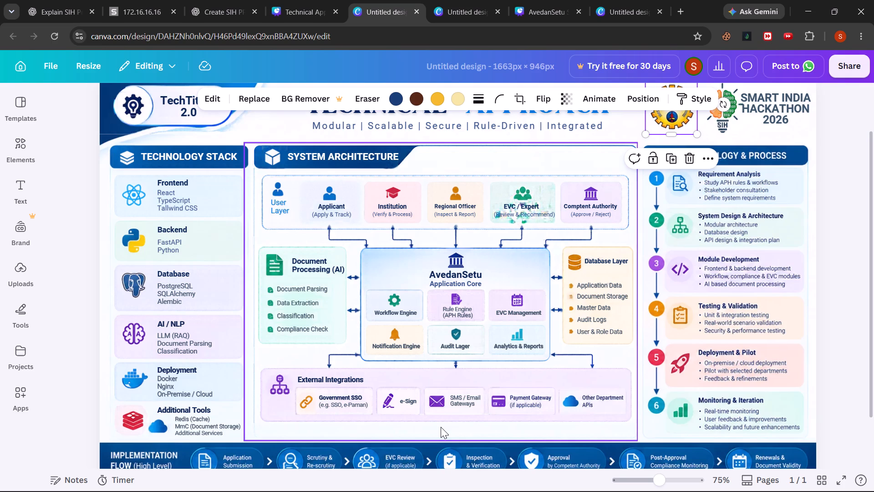
pyautogui.click(300, 5)
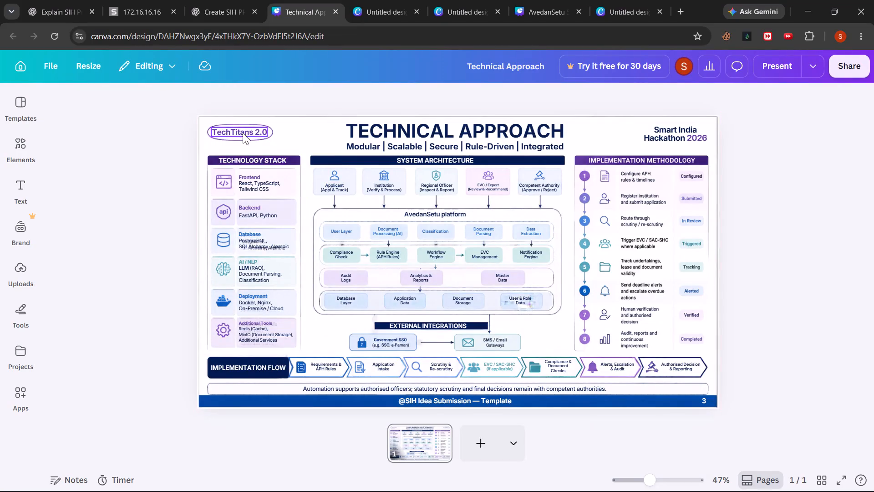
pyautogui.click(354, 0)
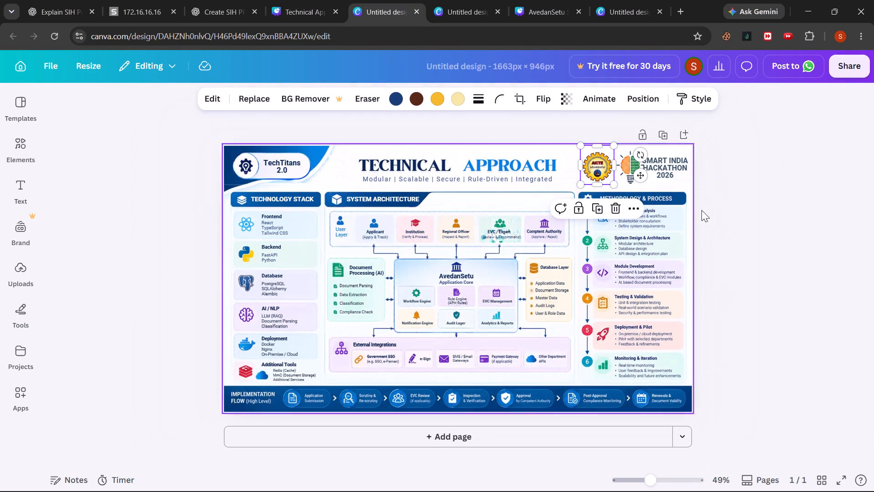
pyautogui.click(742, 218)
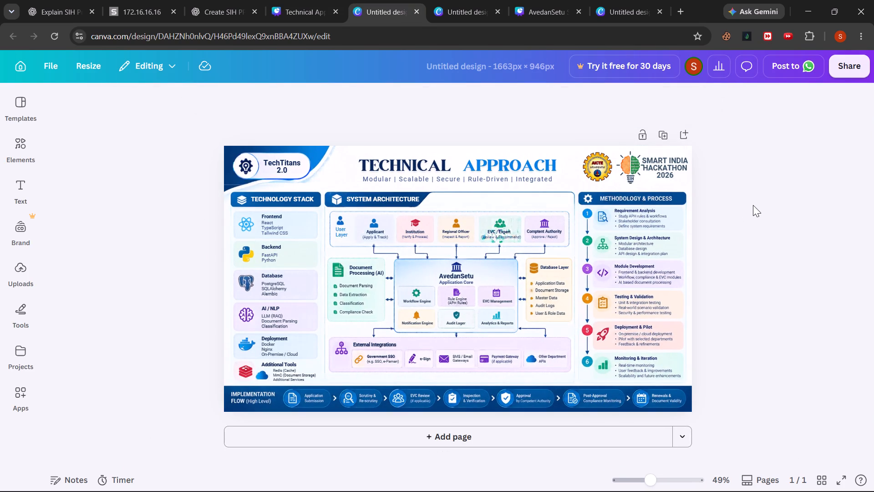
# Nudge the AICTE logo in the earlier Technical Approach slide's header slightly away from the Smart India Hackathon logo.
pyautogui.click(600, 165)
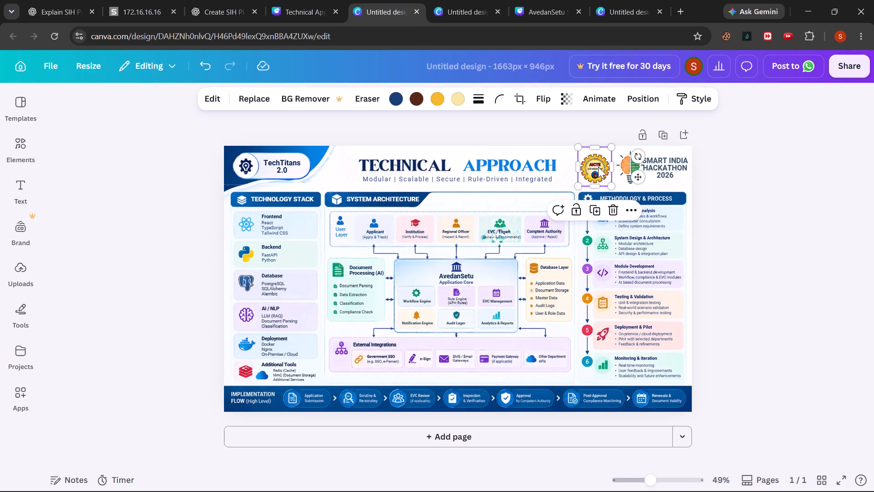
pyautogui.click(766, 199)
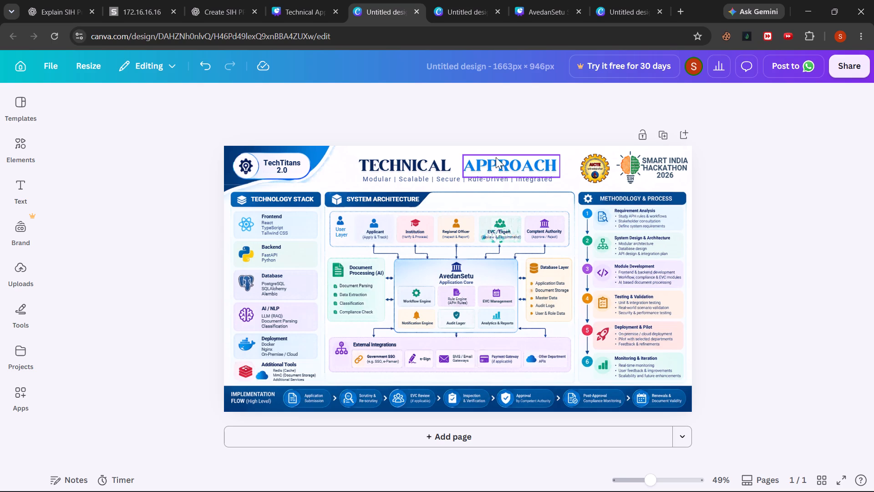
# Move the title words TECHNICAL and APPROACH closer together to tighten the gap between them.
pyautogui.moveTo(482, 166); pyautogui.dragTo(476, 166)
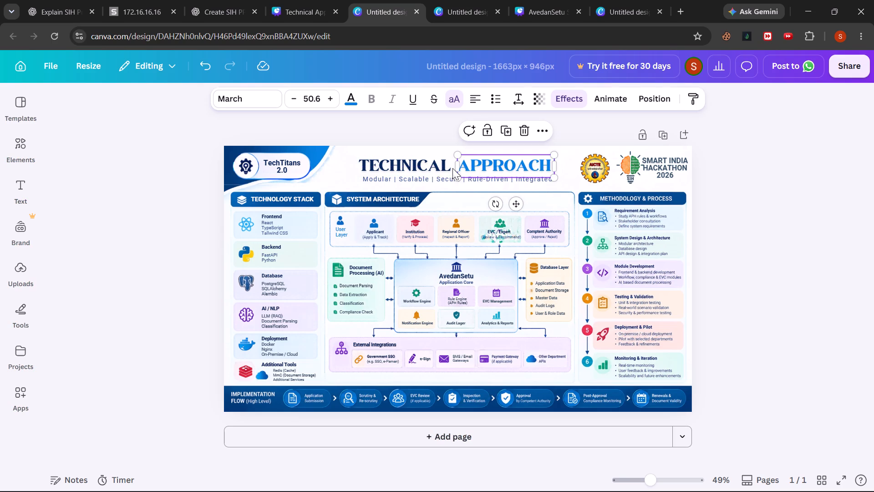
pyautogui.moveTo(417, 167); pyautogui.dragTo(421, 167)
pyautogui.click(800, 190)
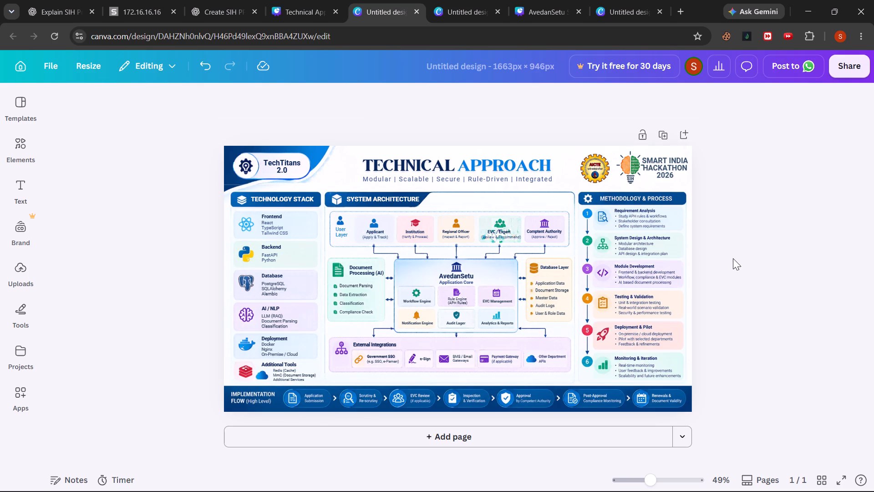
# Move the Additional Tools description text closer to the cloud icon at the bottom of the Technology Stack column.
pyautogui.scroll(-3, 733, 258)
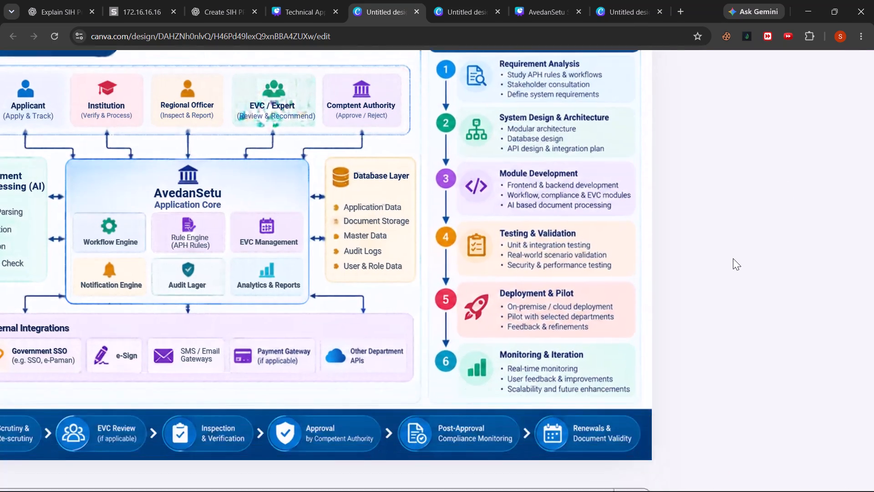
pyautogui.hscroll(3, 733, 258)
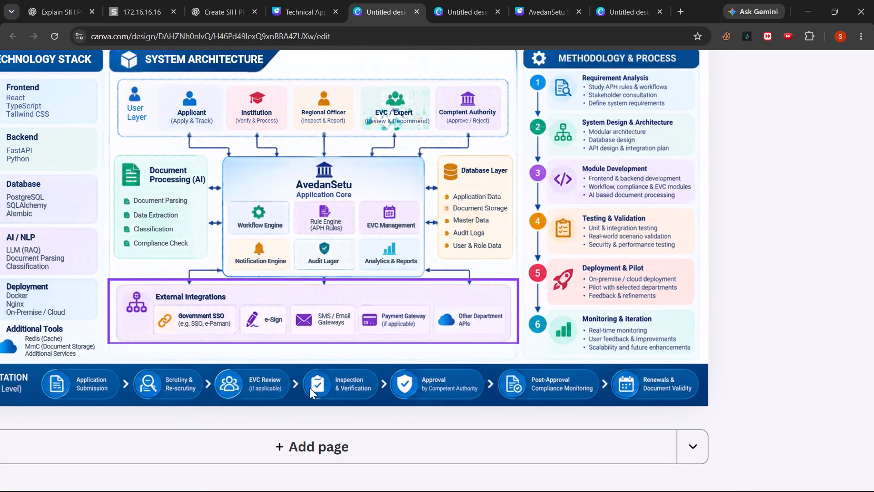
pyautogui.moveTo(190, 424); pyautogui.dragTo(264, 428)
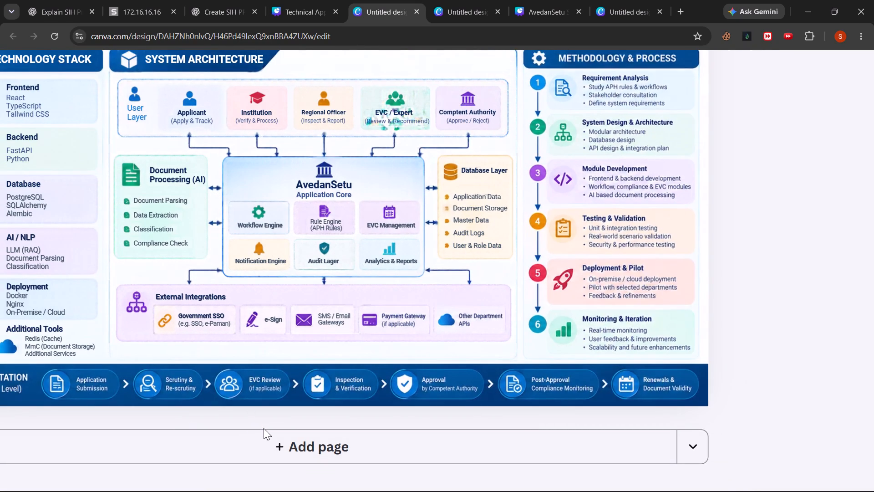
pyautogui.hscroll(4, 264, 428)
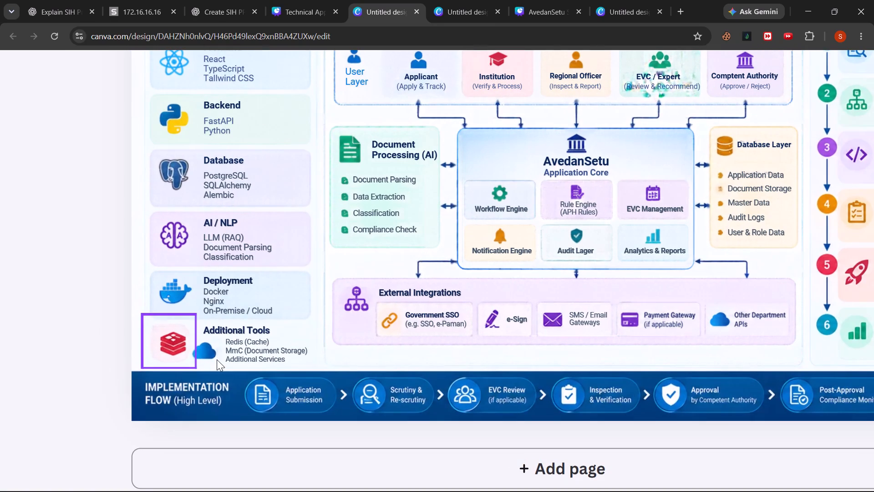
pyautogui.click(207, 348)
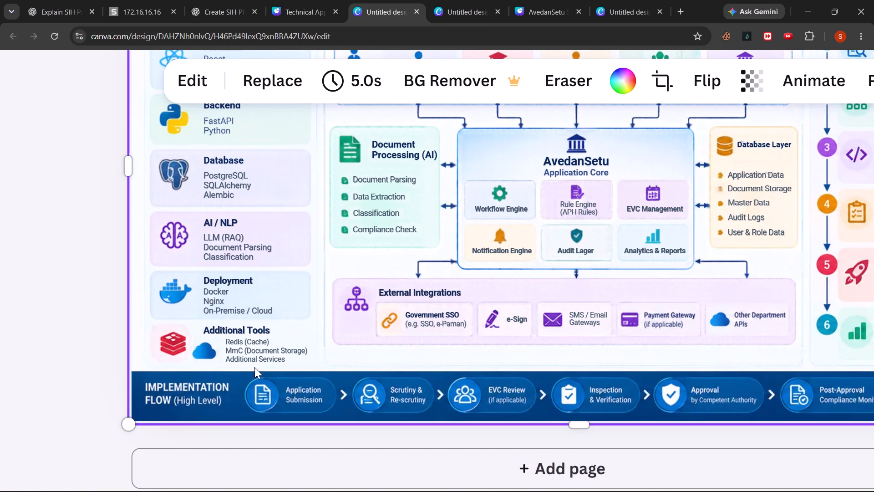
pyautogui.scroll(2, 41, 313)
pyautogui.click(41, 313)
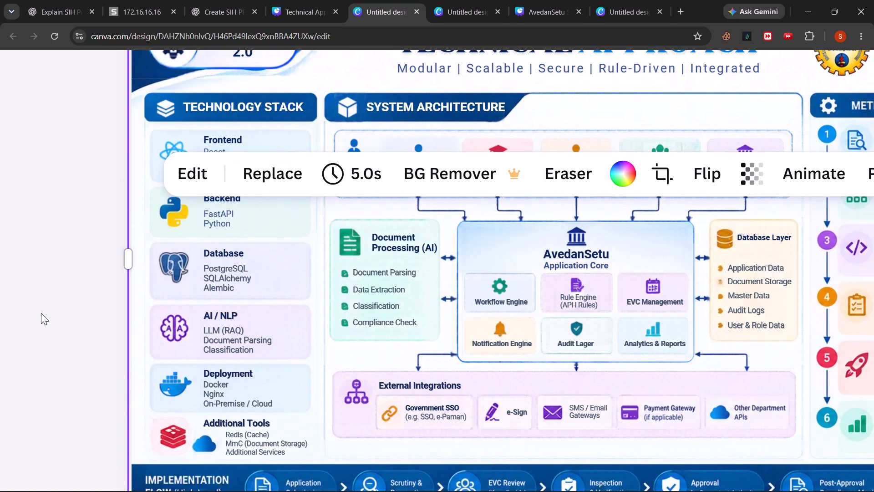
pyautogui.scroll(-1, 55, 273)
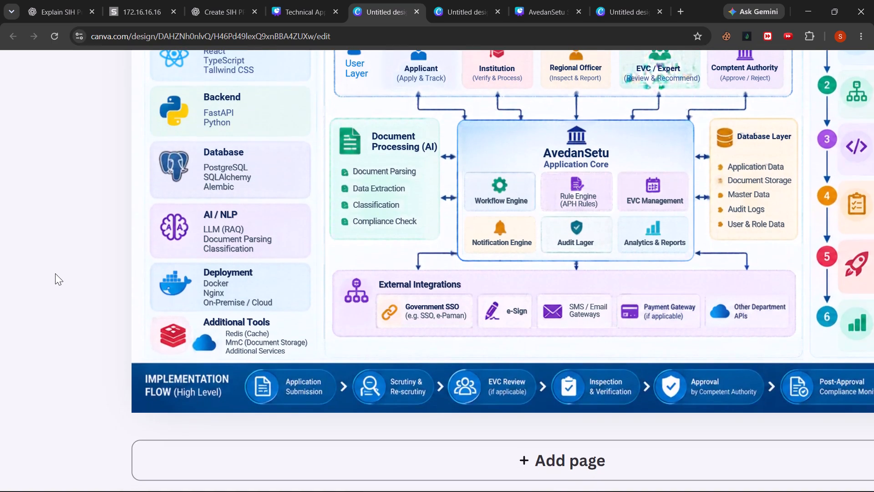
pyautogui.moveTo(251, 343); pyautogui.dragTo(234, 343)
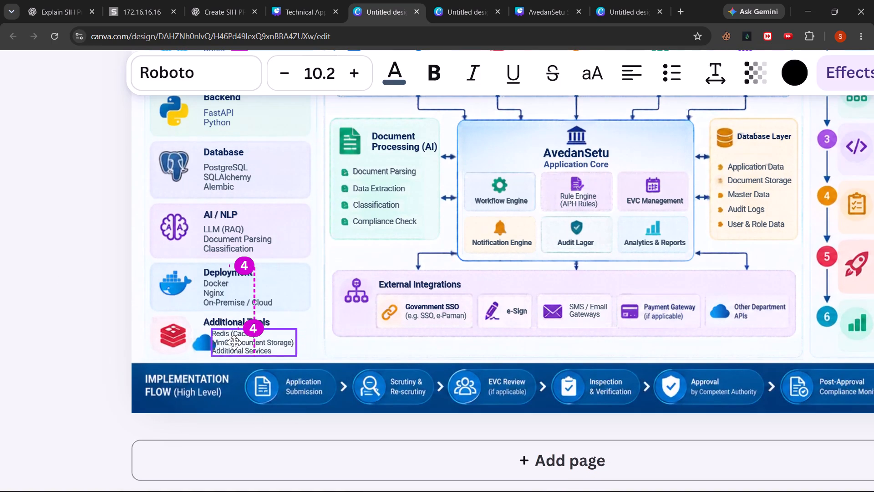
pyautogui.moveTo(234, 343); pyautogui.dragTo(228, 343)
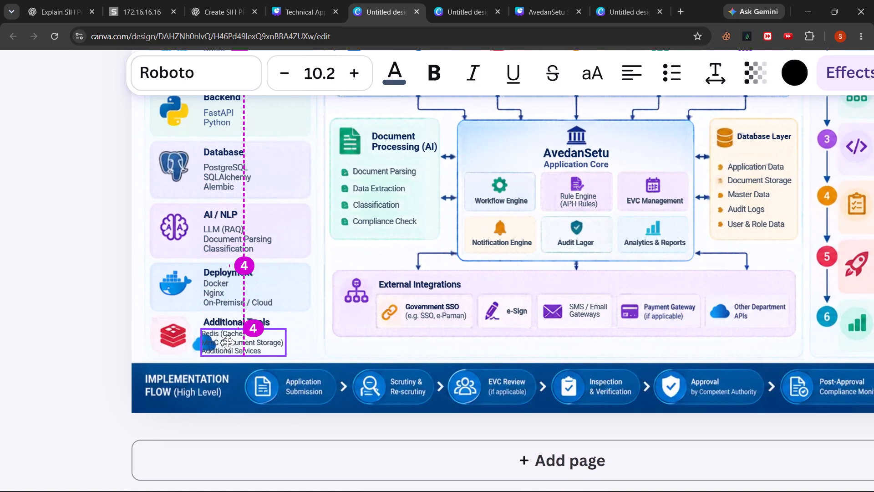
pyautogui.moveTo(228, 343); pyautogui.dragTo(227, 344)
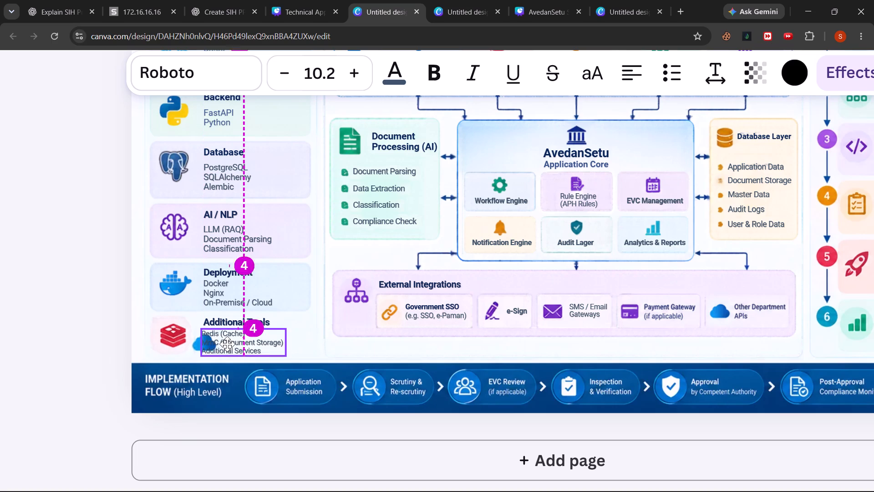
pyautogui.moveTo(227, 344); pyautogui.dragTo(227, 343)
pyautogui.moveTo(227, 343); pyautogui.dragTo(228, 343)
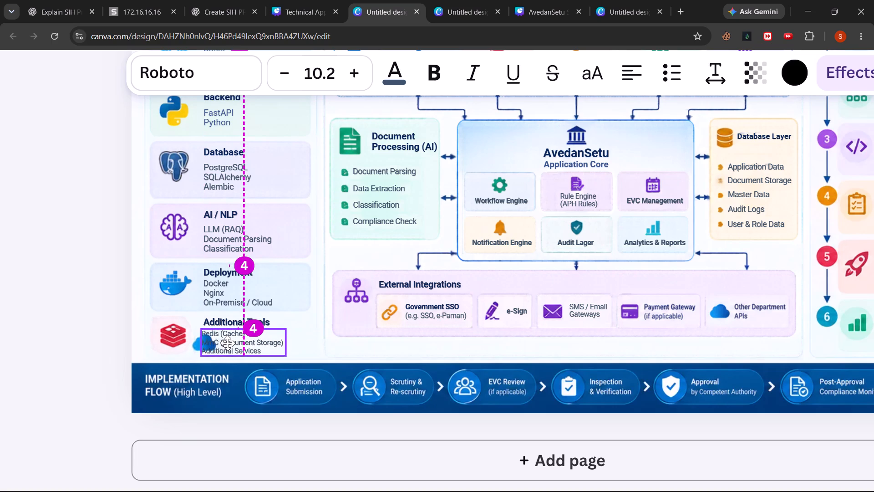
pyautogui.moveTo(228, 343); pyautogui.dragTo(228, 344)
pyautogui.click(74, 325)
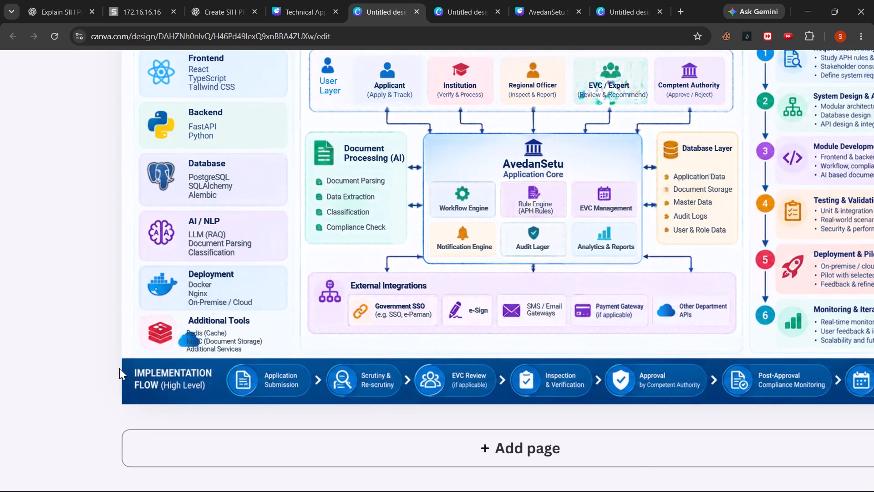
pyautogui.moveTo(217, 346); pyautogui.dragTo(230, 345)
pyautogui.click(103, 304)
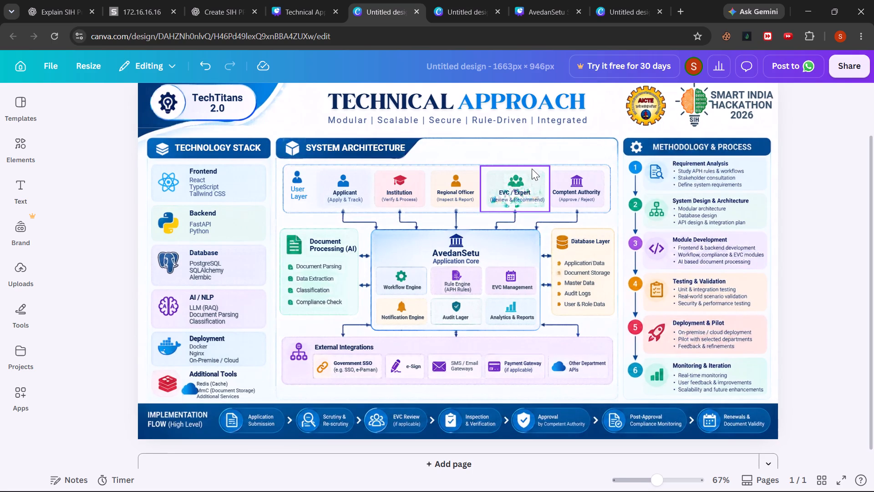
# Delete the smudged green card background behind EVC / Expert in the User Layer row.
pyautogui.click(538, 179)
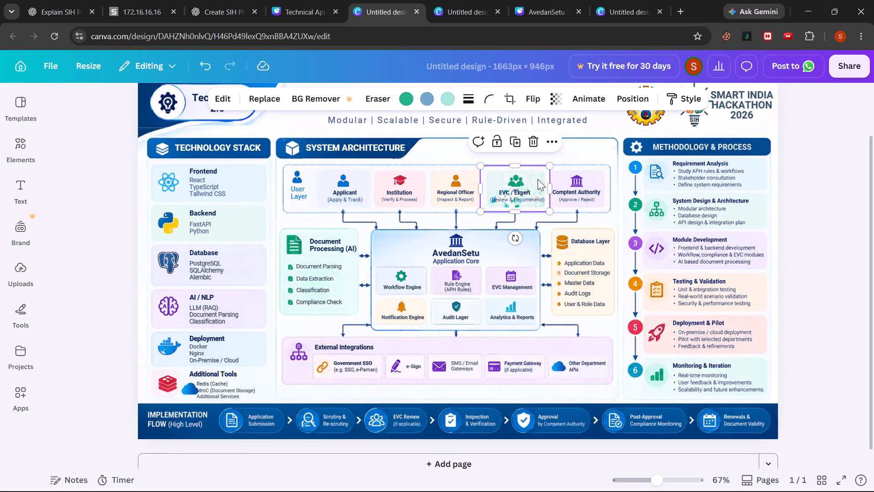
pyautogui.press('BackSpace')
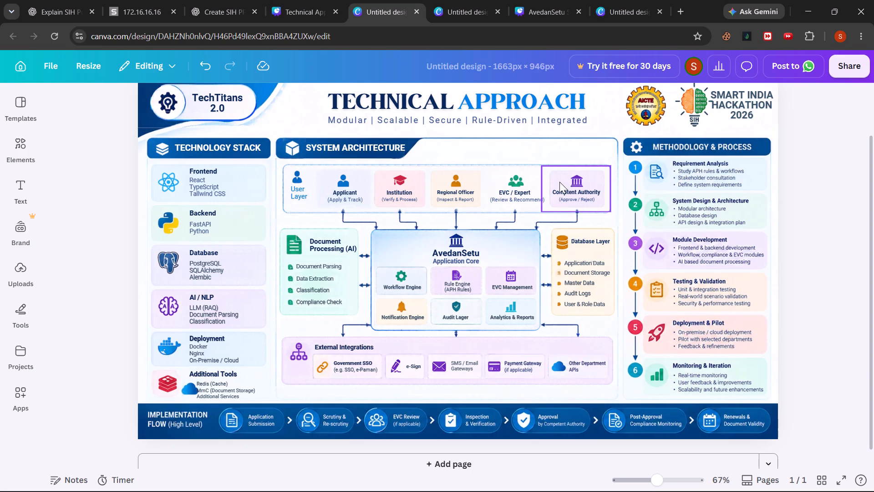
# Duplicate the pink Institution card background and place the copy over the EVC / Expert entry.
pyautogui.click(559, 182)
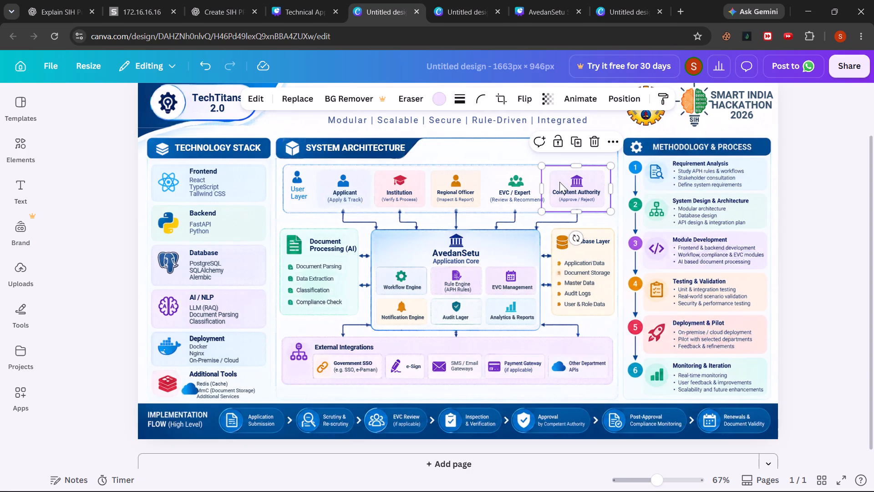
pyautogui.click(426, 187)
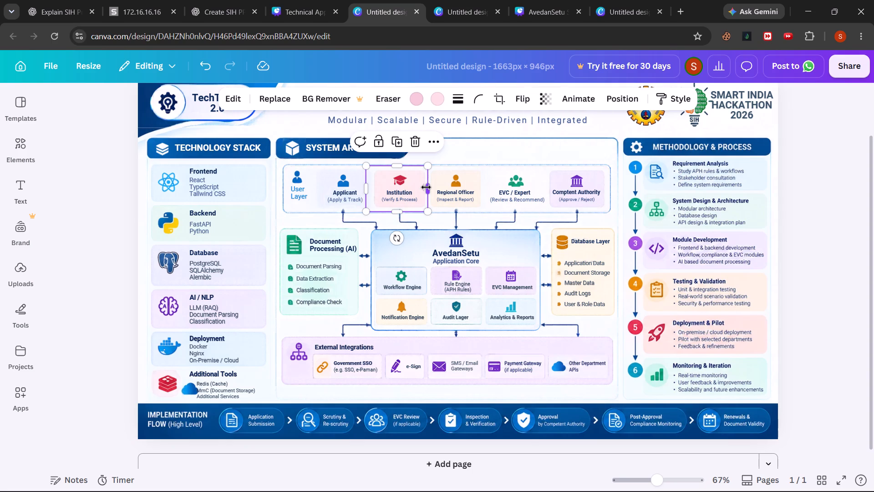
pyautogui.hotkey('ctrl', 'c')
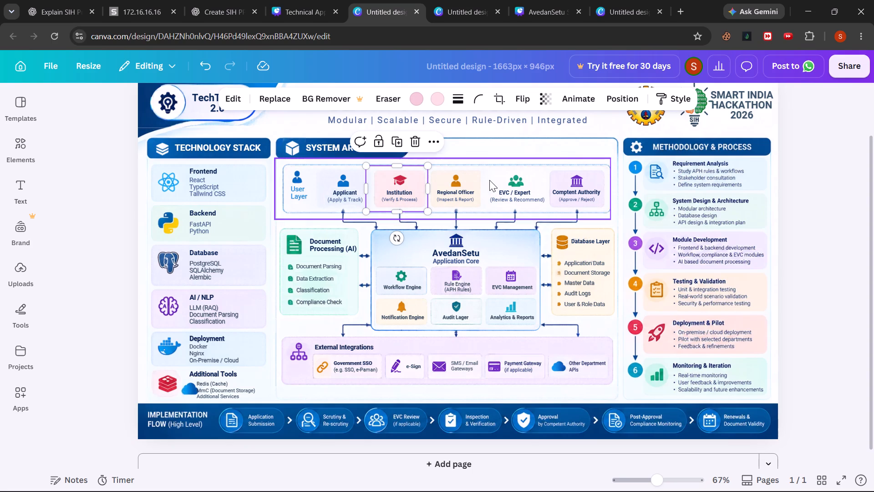
pyautogui.click(490, 179)
pyautogui.hotkey('ctrl', 'v')
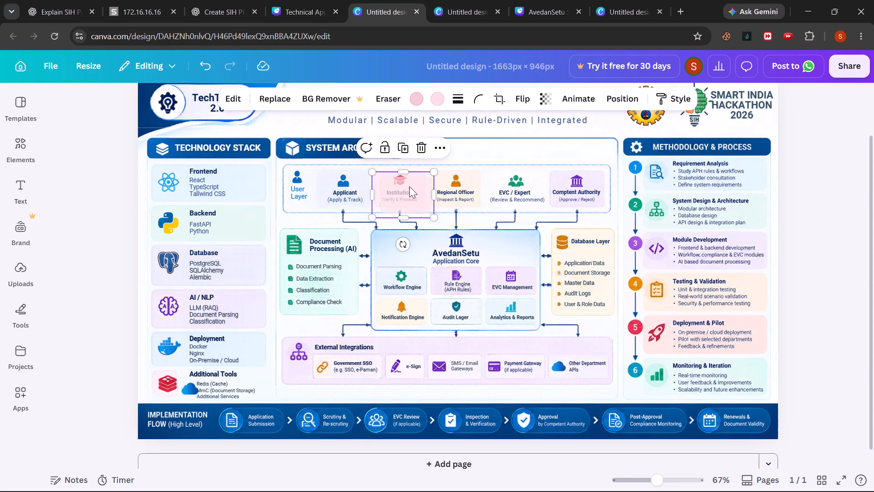
pyautogui.moveTo(409, 186); pyautogui.dragTo(515, 183)
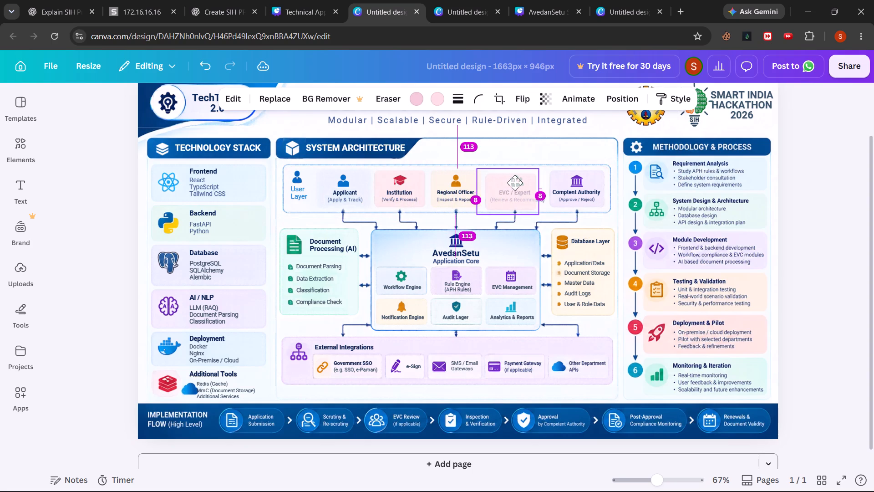
pyautogui.moveTo(515, 183); pyautogui.dragTo(518, 182)
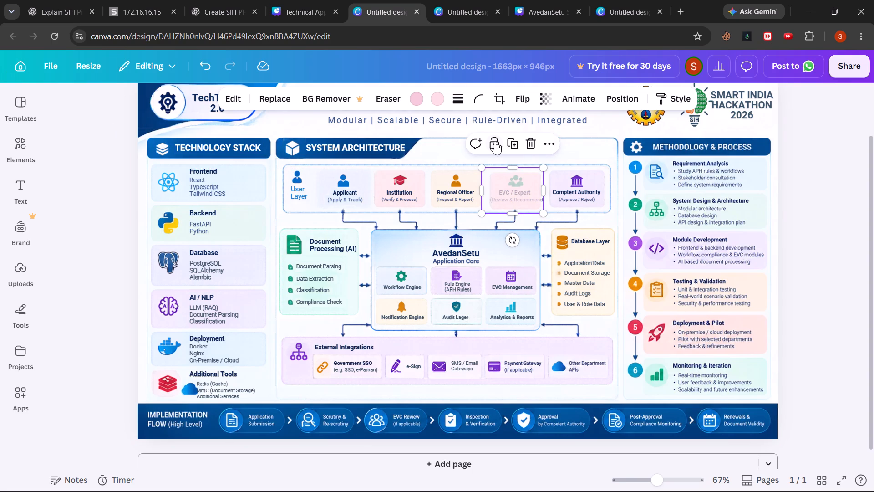
# Send the pink card copy backward in the layer order until it sits behind the EVC / Expert icon and text.
pyautogui.click(625, 95)
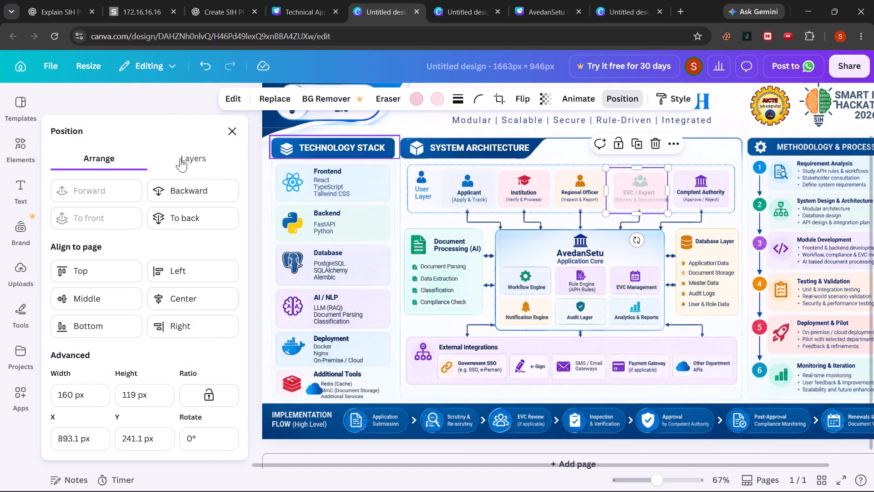
pyautogui.click(184, 188)
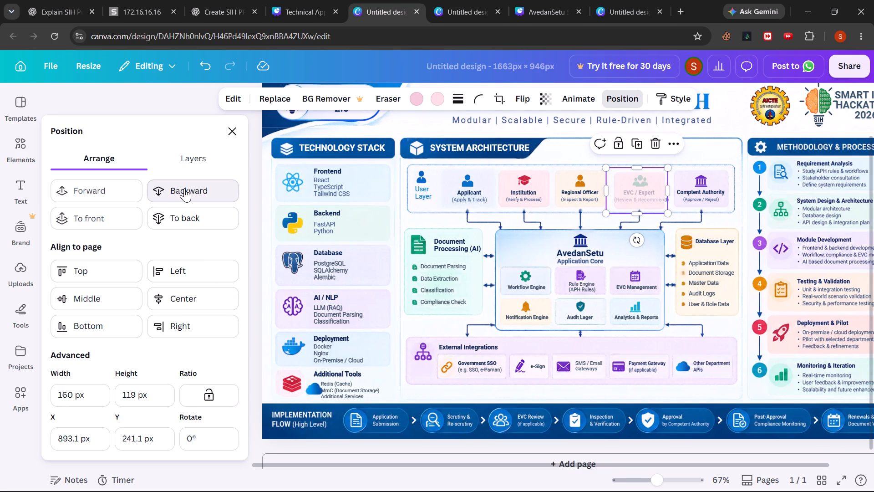
pyautogui.click(184, 188)
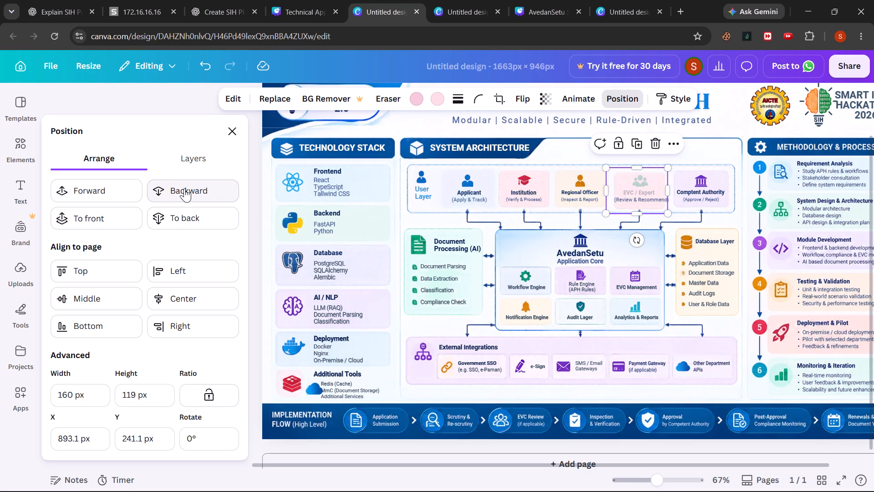
pyautogui.click(184, 188)
pyautogui.click(184, 188)
pyautogui.click(229, 135)
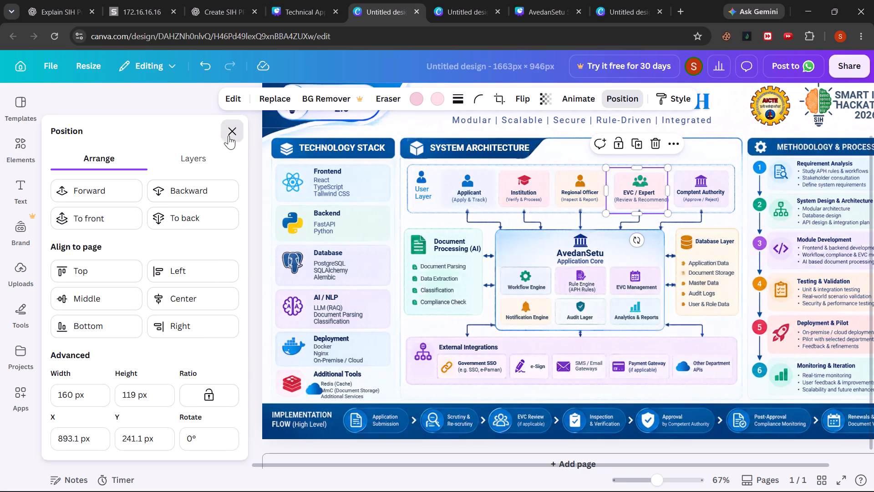
pyautogui.click(820, 158)
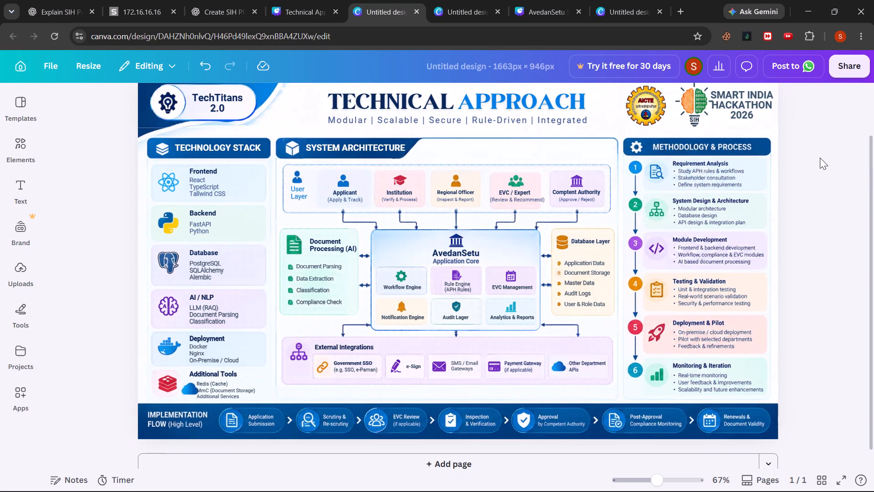
# Enlarge the pink EVC / Expert card background to about 180 × 134 px and shift it up to centre it behind the text.
pyautogui.click(530, 179)
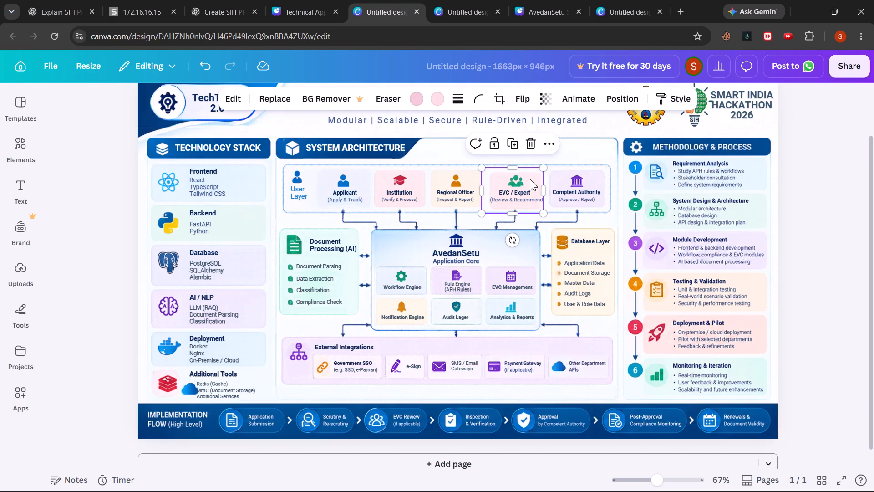
pyautogui.moveTo(544, 215); pyautogui.dragTo(555, 220)
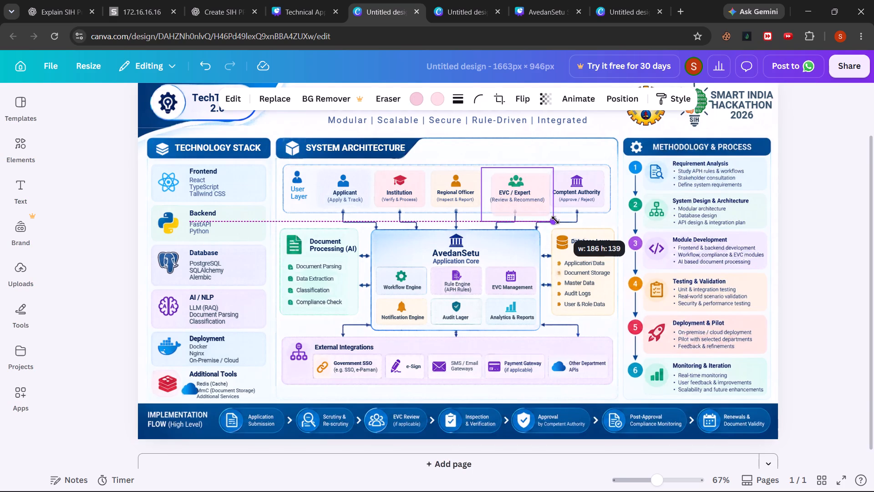
pyautogui.moveTo(555, 220); pyautogui.dragTo(551, 216)
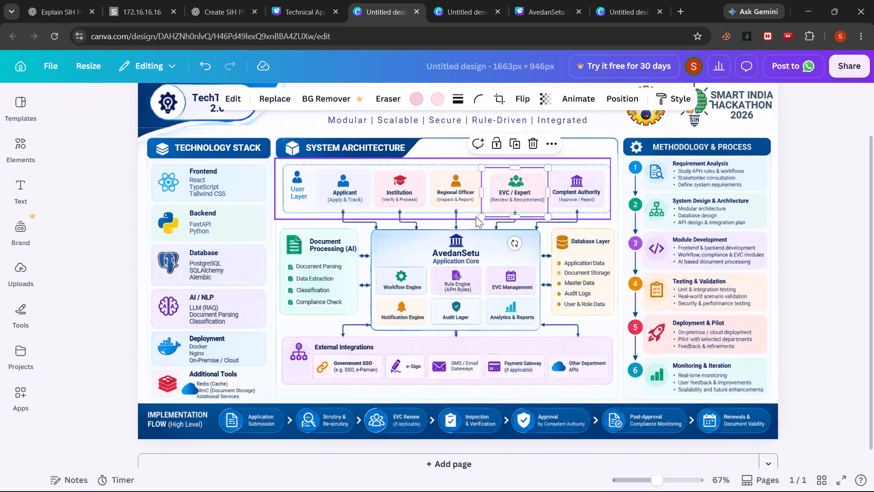
pyautogui.click(480, 216)
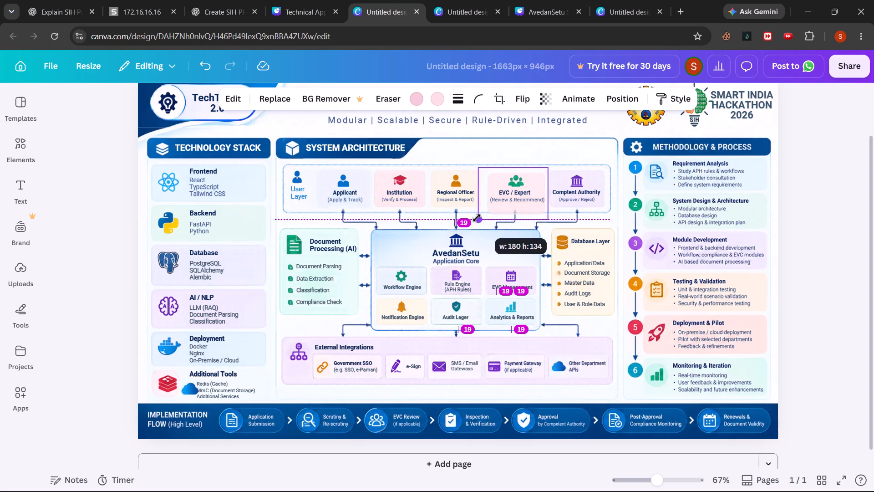
pyautogui.click(534, 182)
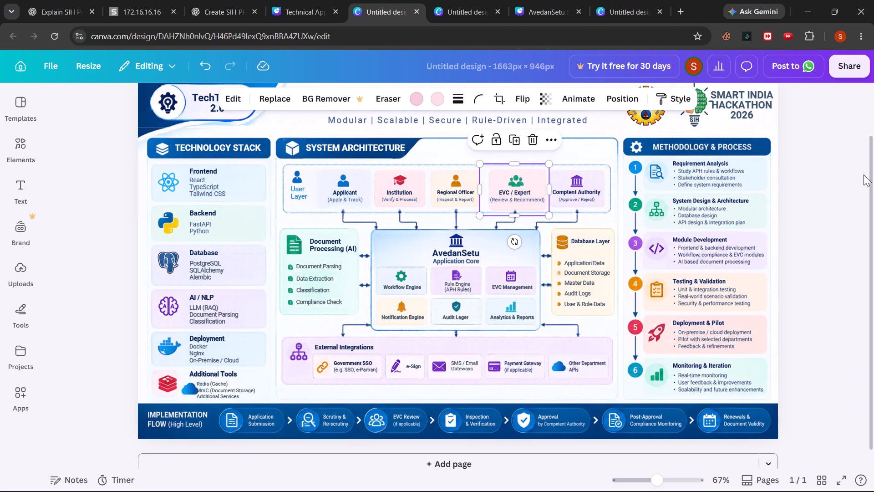
pyautogui.click(852, 192)
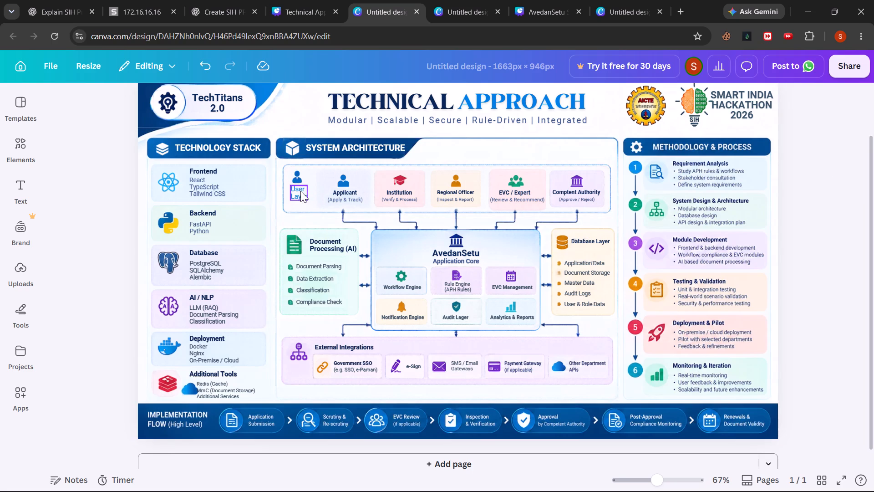
# Nudge the User Layer label slightly down, away from the person icon above it.
pyautogui.moveTo(300, 191); pyautogui.dragTo(302, 196)
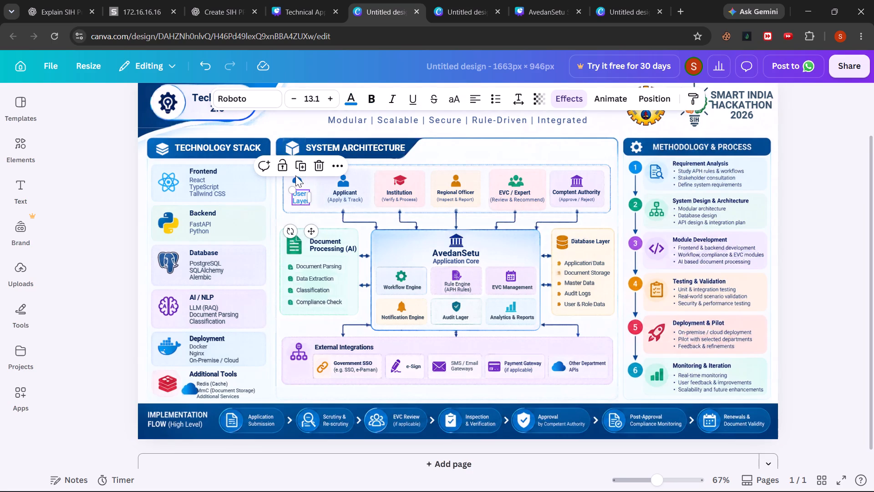
# Enlarge the person icon above the User Layer label to about 50 × 74 px.
pyautogui.click(295, 180)
pyautogui.click(295, 180)
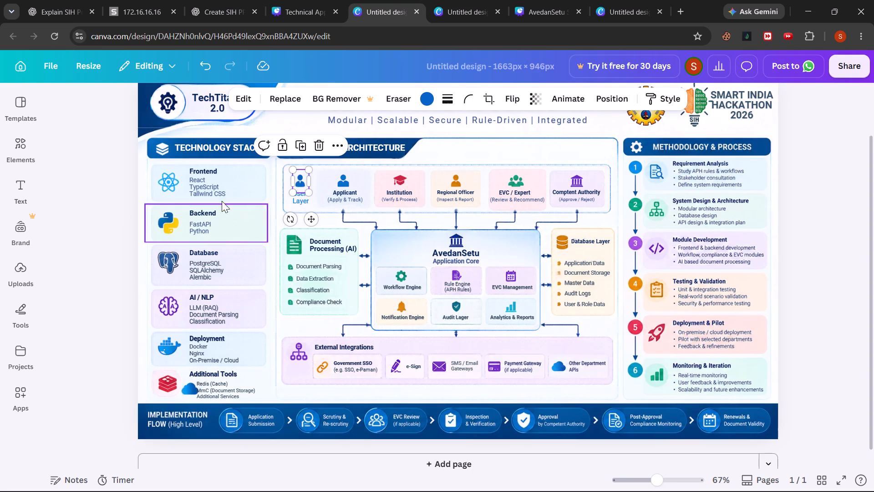
pyautogui.moveTo(309, 191); pyautogui.dragTo(315, 195)
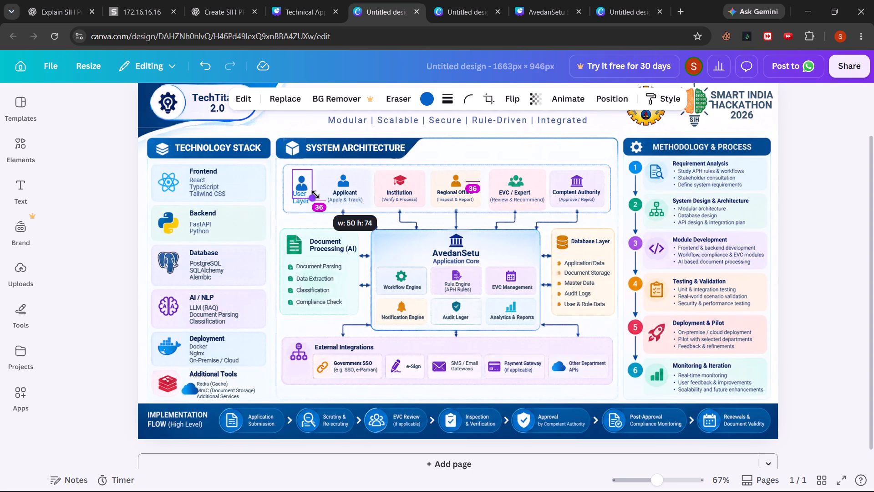
pyautogui.moveTo(315, 195); pyautogui.dragTo(316, 195)
pyautogui.click(108, 229)
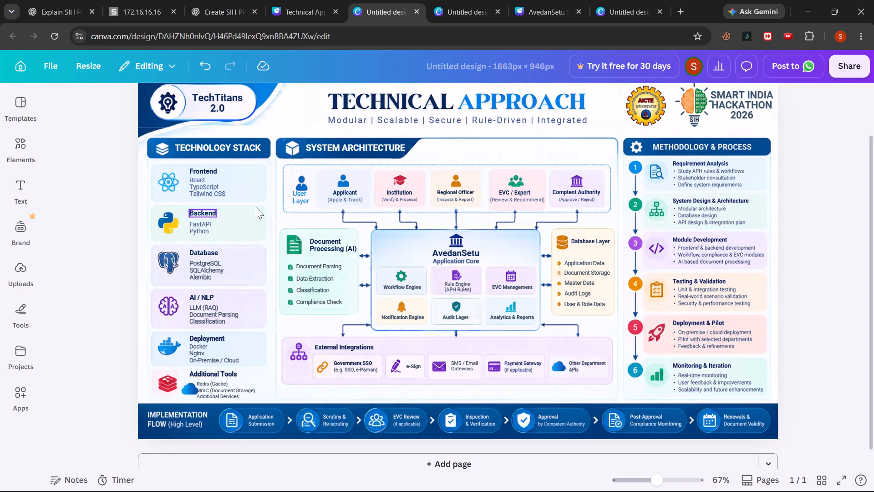
# Widen the User Layer text box slightly and scale its text up to size 14.2 beneath the person icon.
pyautogui.click(300, 196)
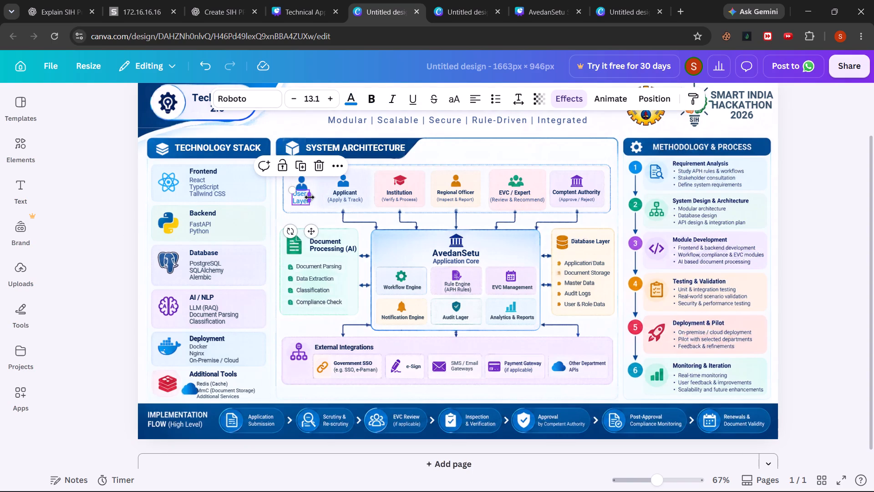
pyautogui.moveTo(310, 199); pyautogui.dragTo(320, 199)
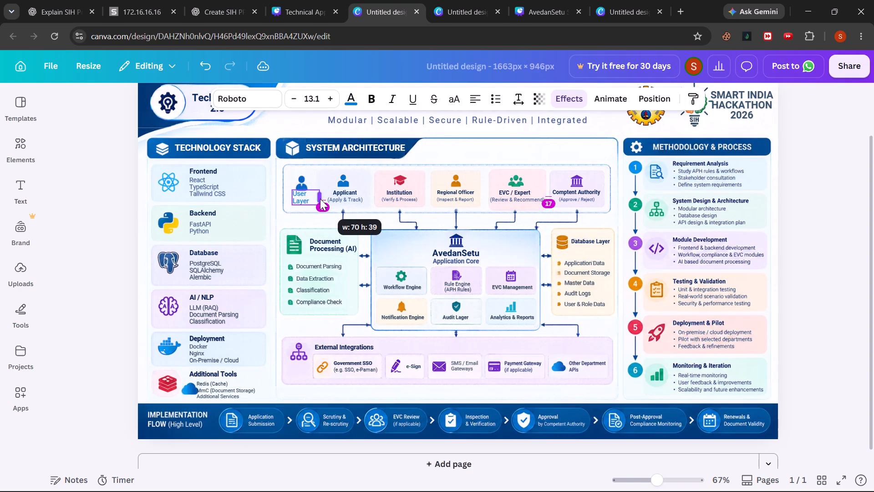
pyautogui.moveTo(320, 199); pyautogui.dragTo(315, 200)
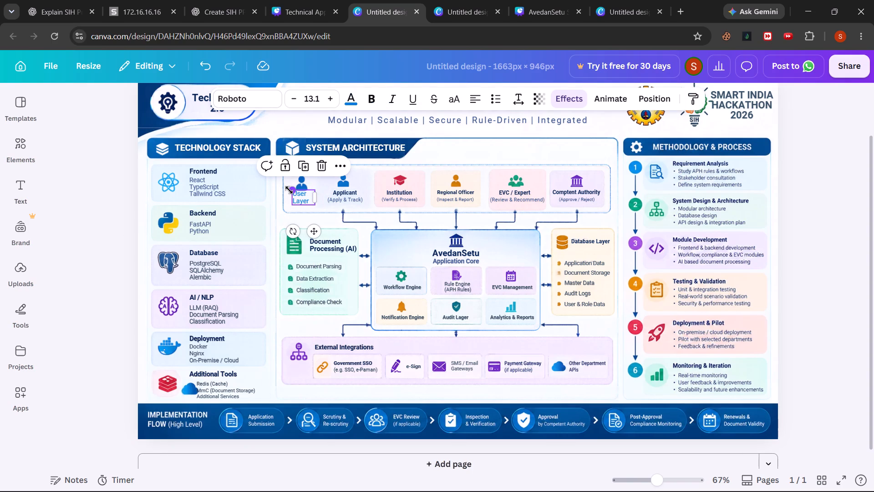
pyautogui.moveTo(289, 190); pyautogui.dragTo(280, 190)
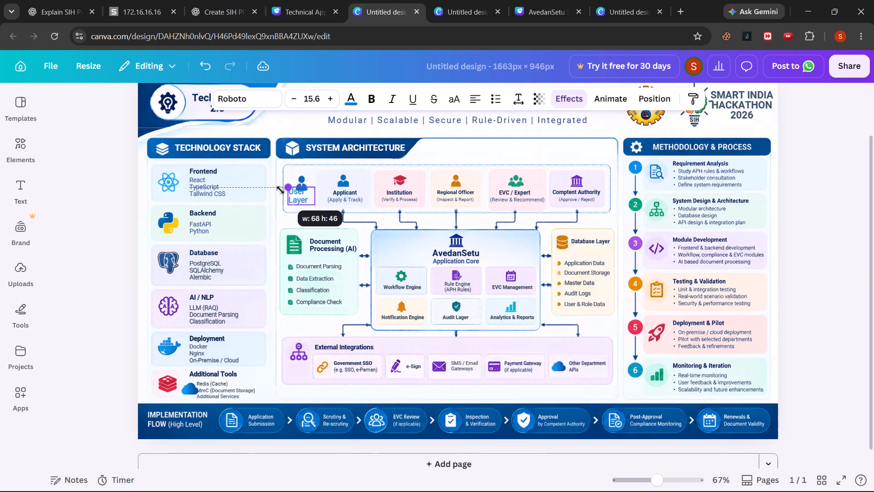
pyautogui.moveTo(280, 190); pyautogui.dragTo(289, 195)
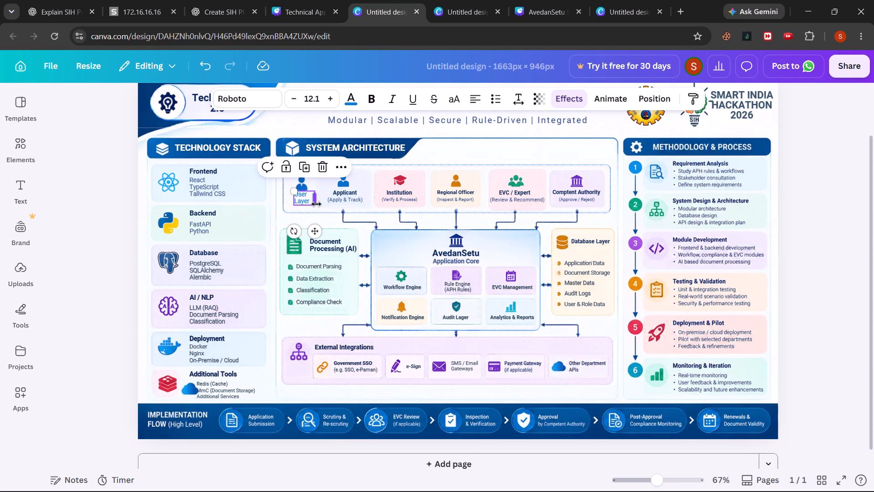
pyautogui.moveTo(316, 204); pyautogui.dragTo(377, 204)
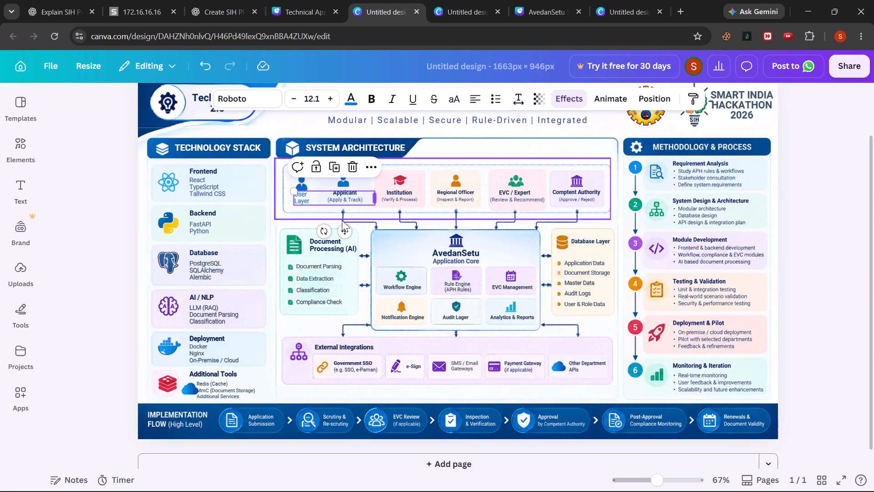
pyautogui.hotkey('ctrl', 'z')
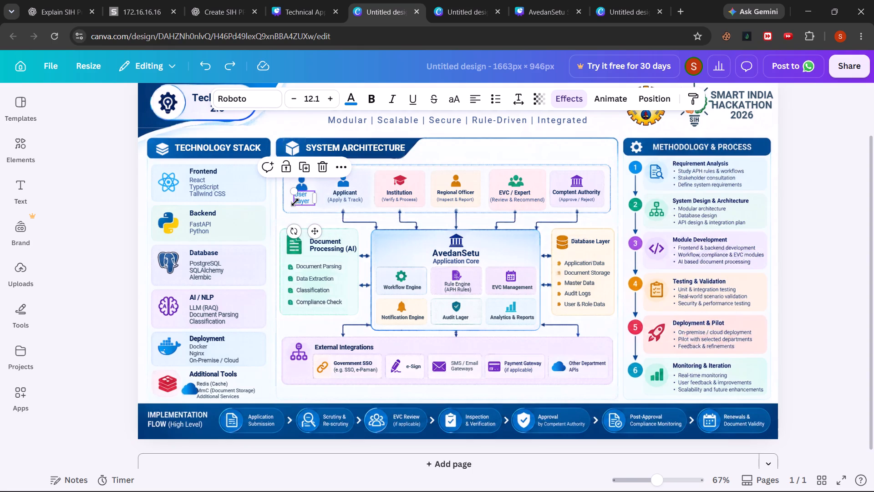
pyautogui.moveTo(294, 203); pyautogui.dragTo(291, 209)
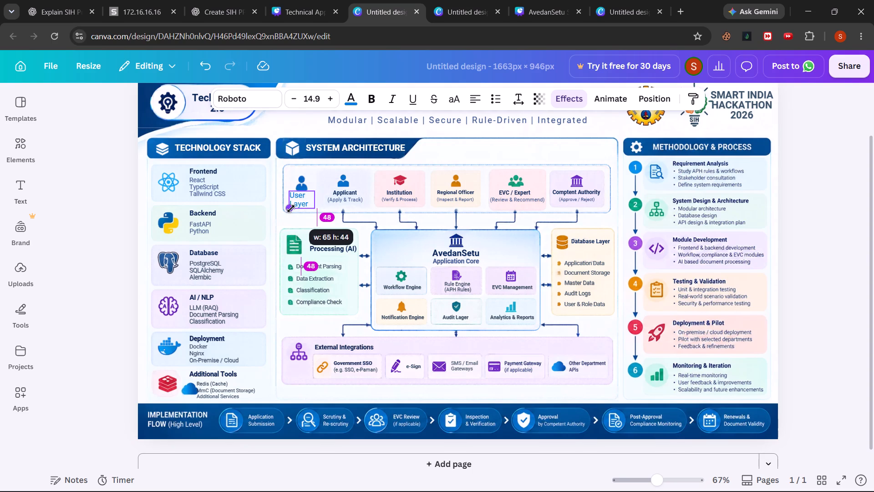
pyautogui.moveTo(291, 209); pyautogui.dragTo(292, 208)
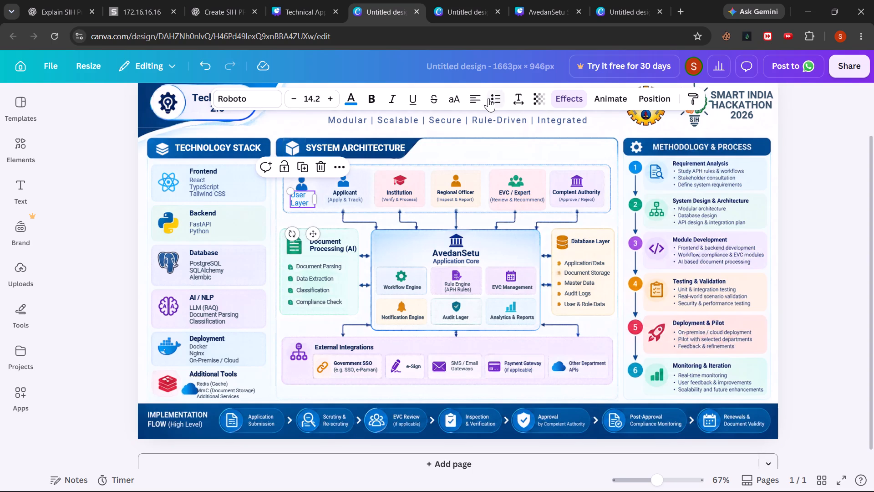
# Centre-align the User Layer text and nudge the label slightly left so it sits under the person icon.
pyautogui.click(479, 98)
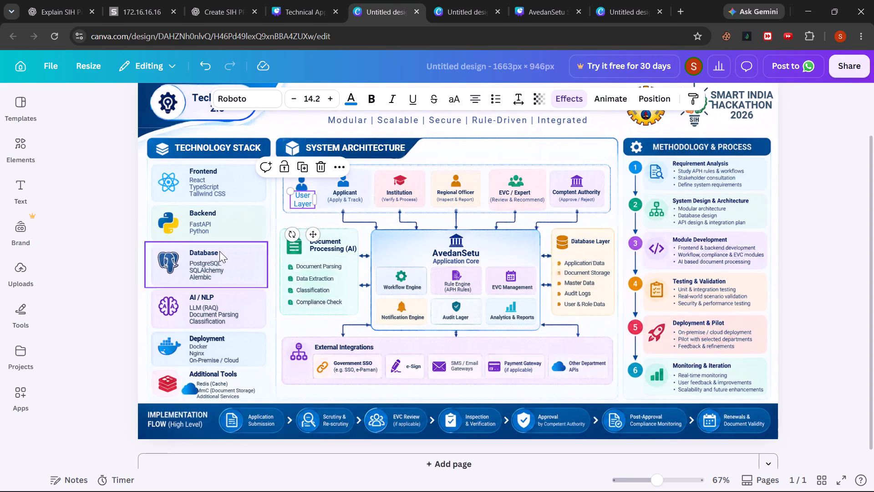
pyautogui.click(91, 236)
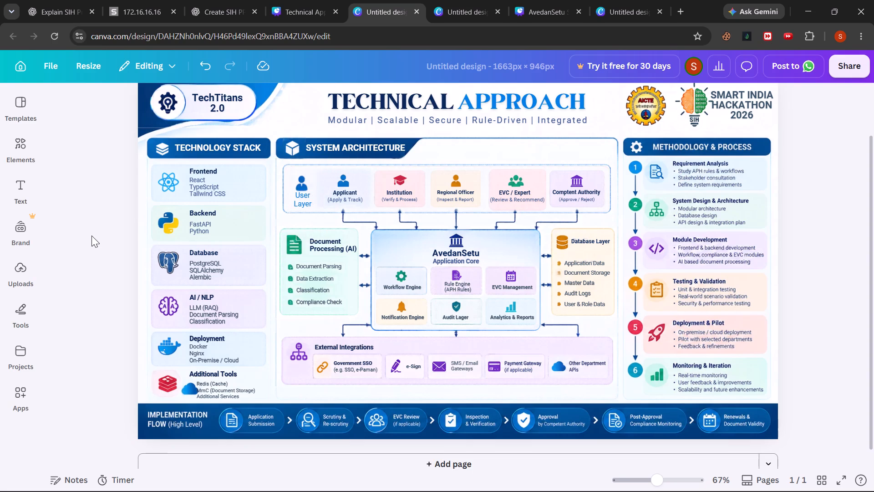
pyautogui.click(302, 200)
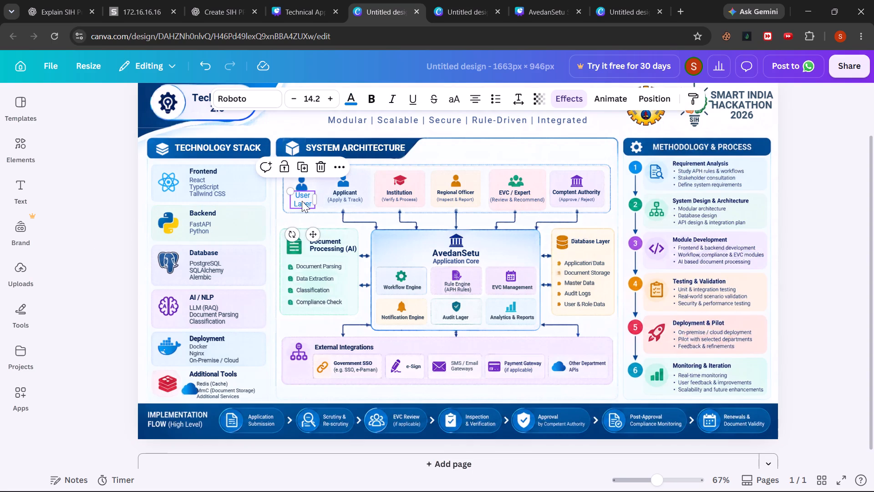
pyautogui.click(111, 224)
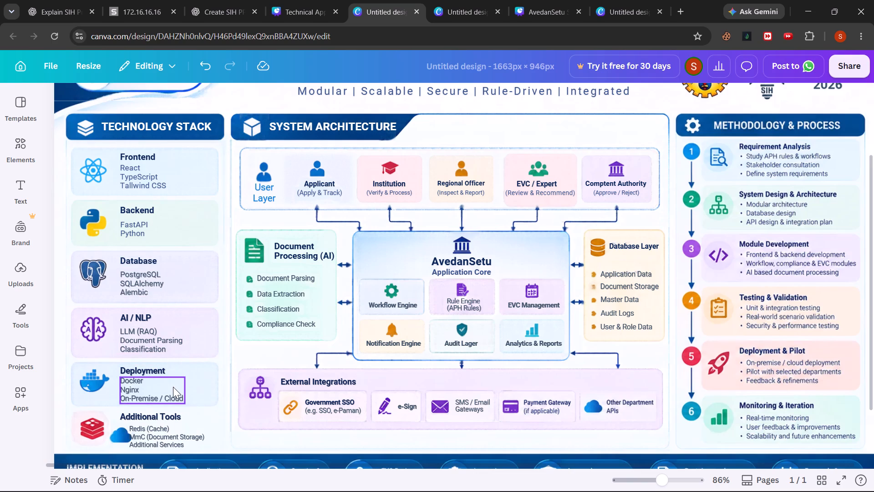
# Check the Technical Approach slide from top to bottom against the copy open in the neighbouring design tab.
pyautogui.scroll(-1, 173, 387)
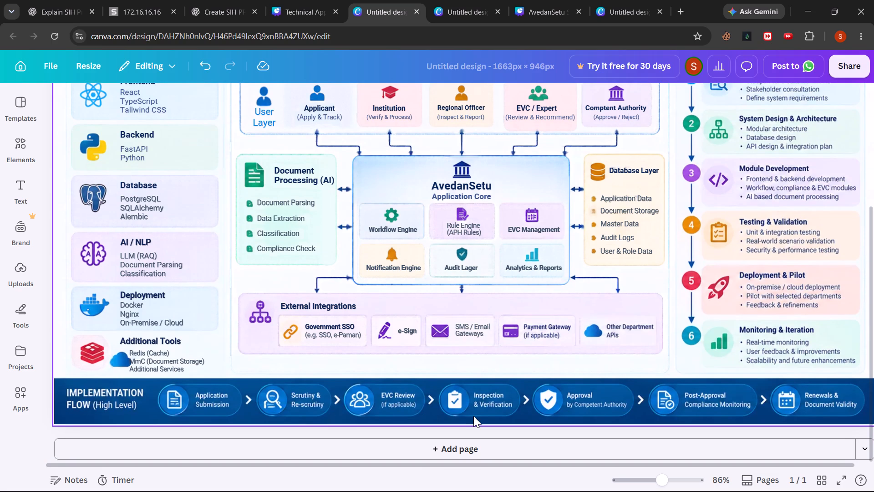
pyautogui.hscroll(-2, 473, 416)
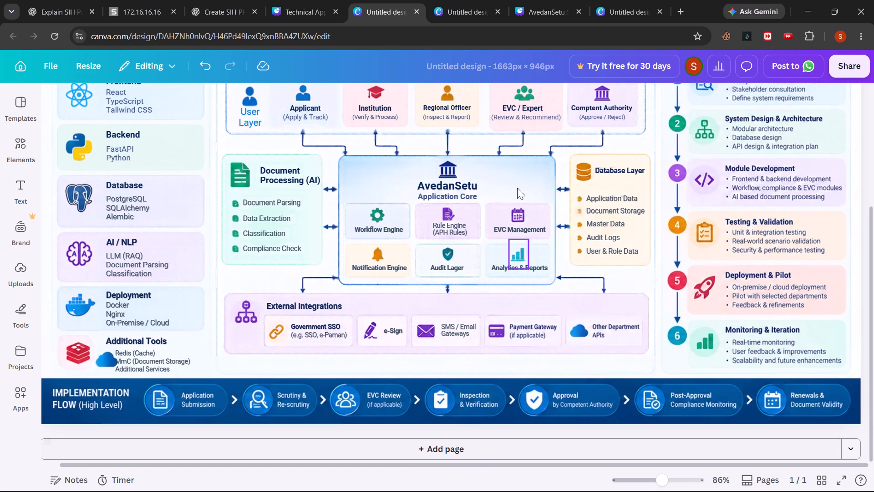
pyautogui.click(479, 0)
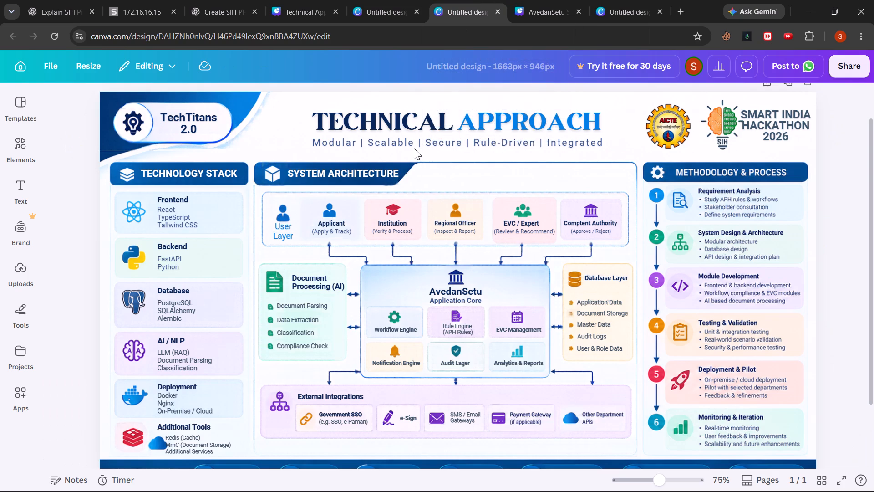
pyautogui.scroll(-2, 412, 213)
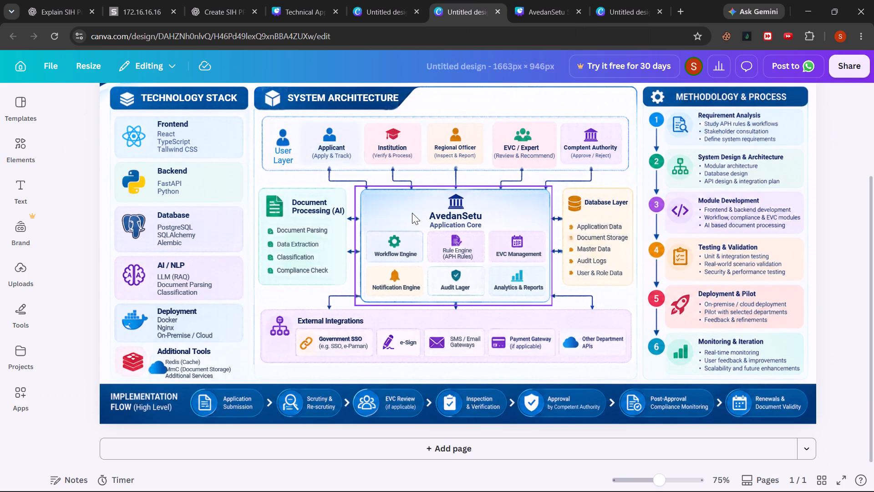
pyautogui.click(378, 3)
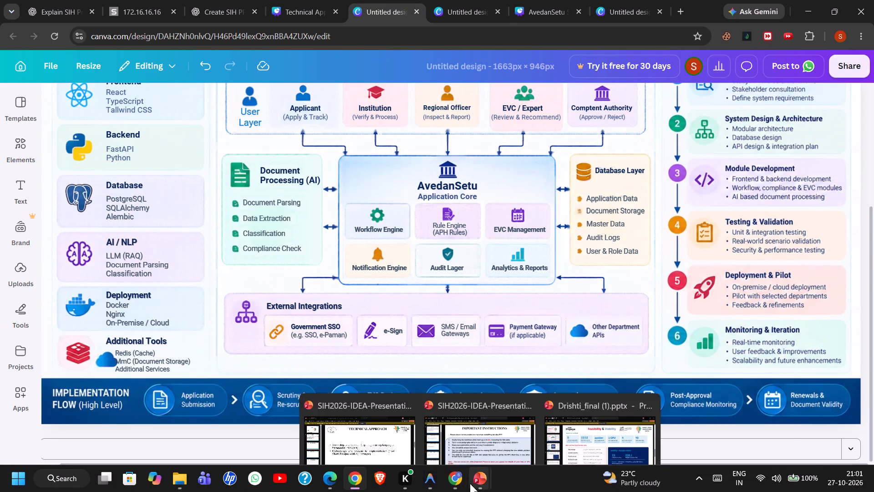
# Switch to PowerPoint and look through the Drishti_final (1).pptx slides, including Technical Approach, as a layout reference.
pyautogui.click(588, 420)
pyautogui.scroll(-2, 367, 301)
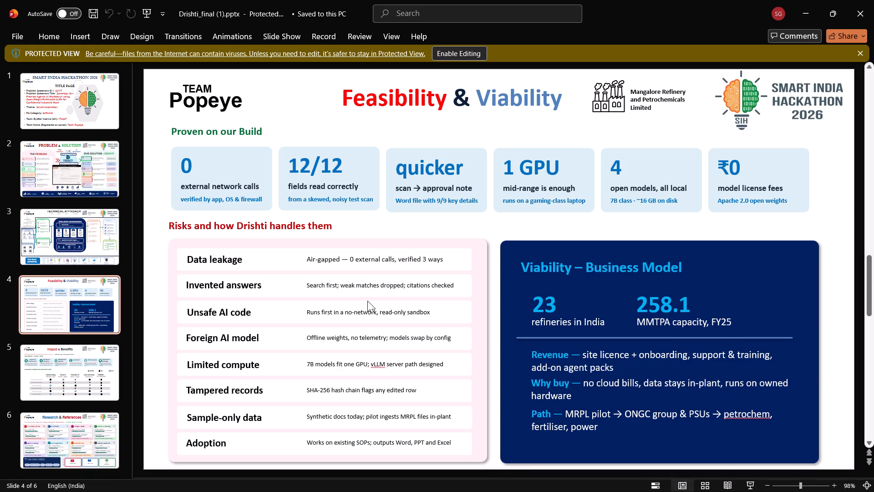
pyautogui.scroll(-3, 367, 301)
pyautogui.keyDown('ctrl'); pyautogui.scroll(-1, 367, 301); pyautogui.keyUp('ctrl')
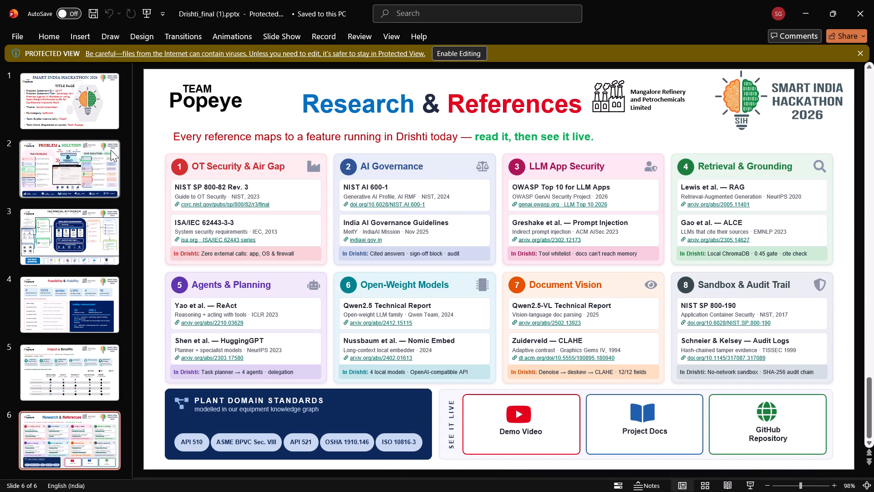
pyautogui.click(111, 150)
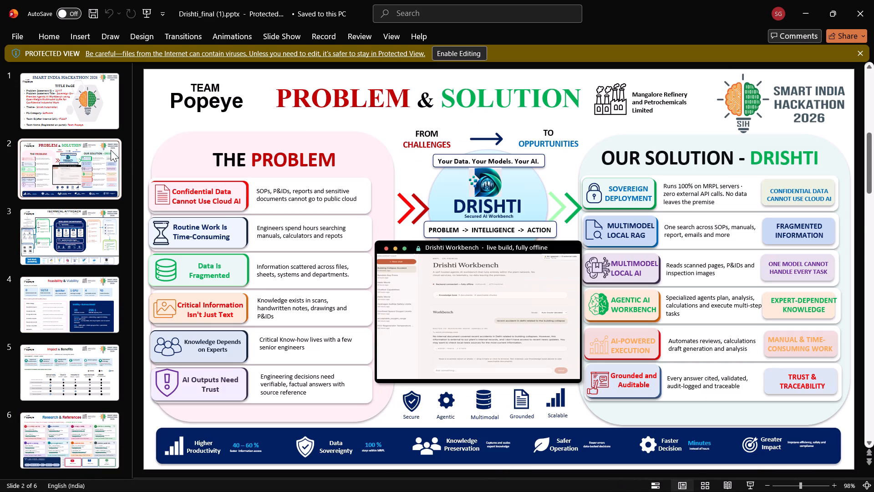
pyautogui.click(84, 251)
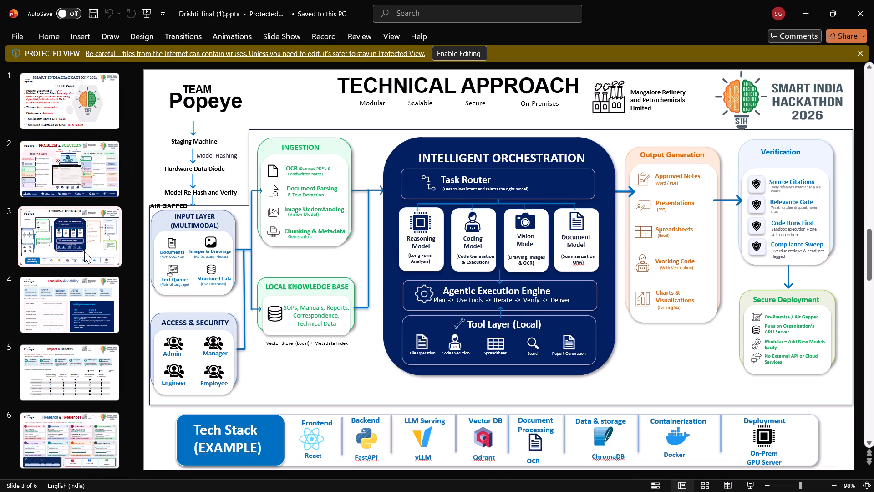
pyautogui.click(69, 317)
pyautogui.scroll(-2, 364, 303)
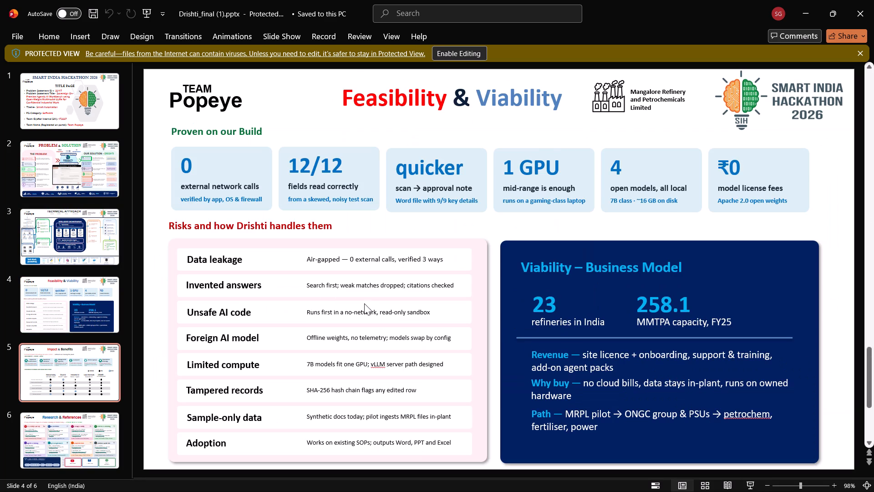
pyautogui.click(808, 12)
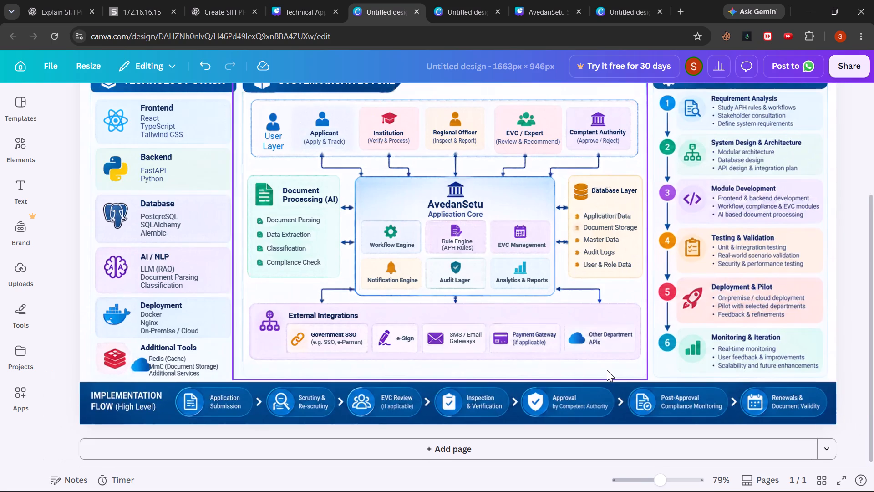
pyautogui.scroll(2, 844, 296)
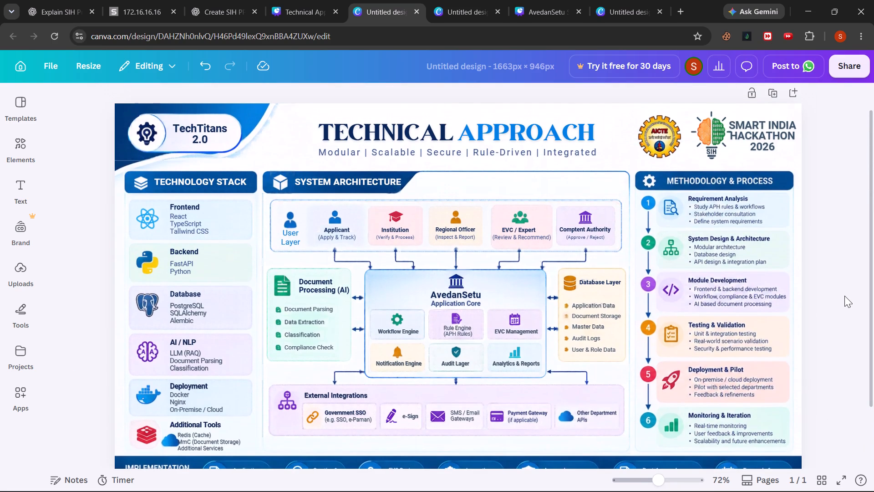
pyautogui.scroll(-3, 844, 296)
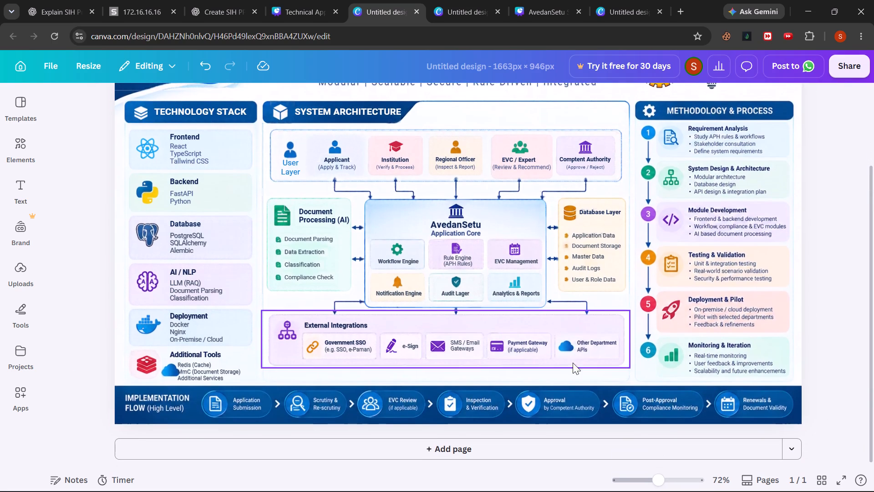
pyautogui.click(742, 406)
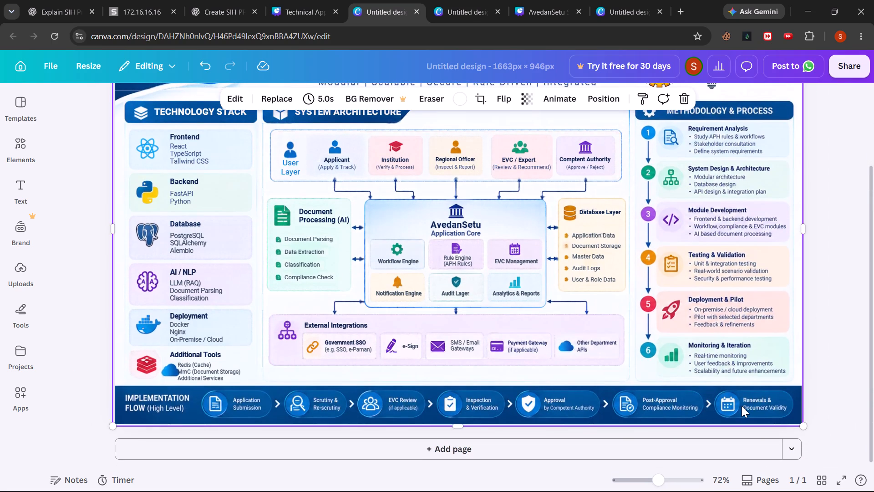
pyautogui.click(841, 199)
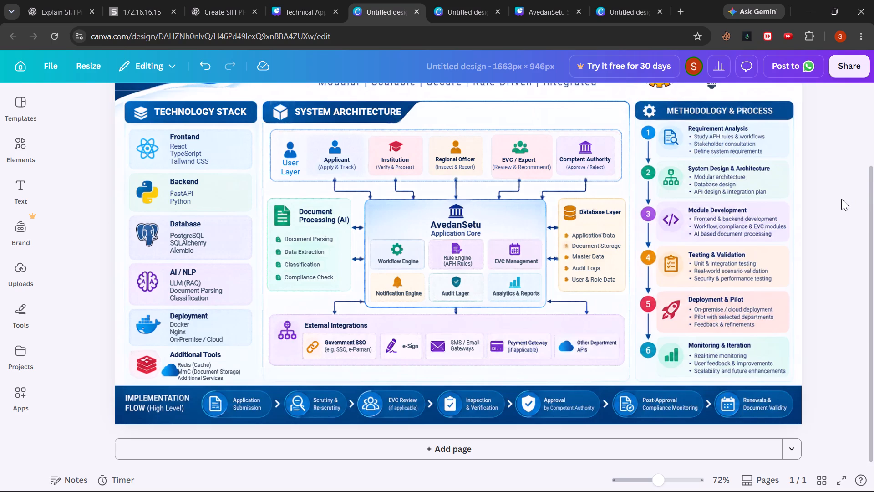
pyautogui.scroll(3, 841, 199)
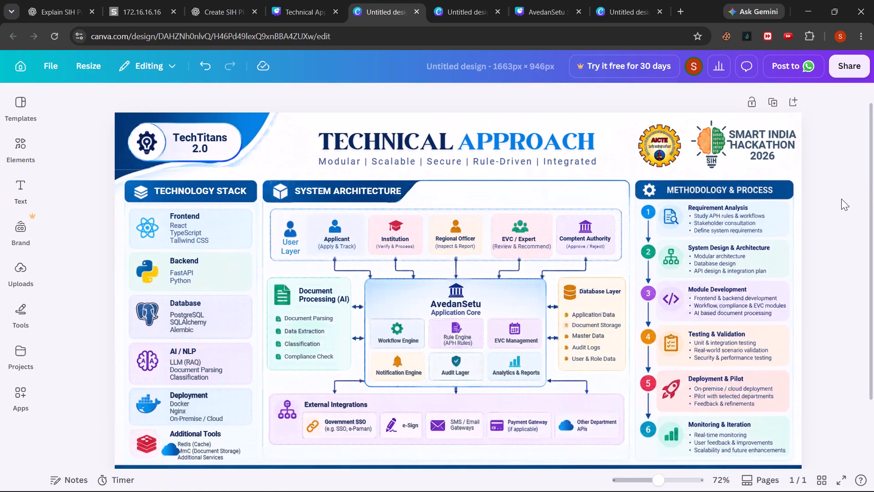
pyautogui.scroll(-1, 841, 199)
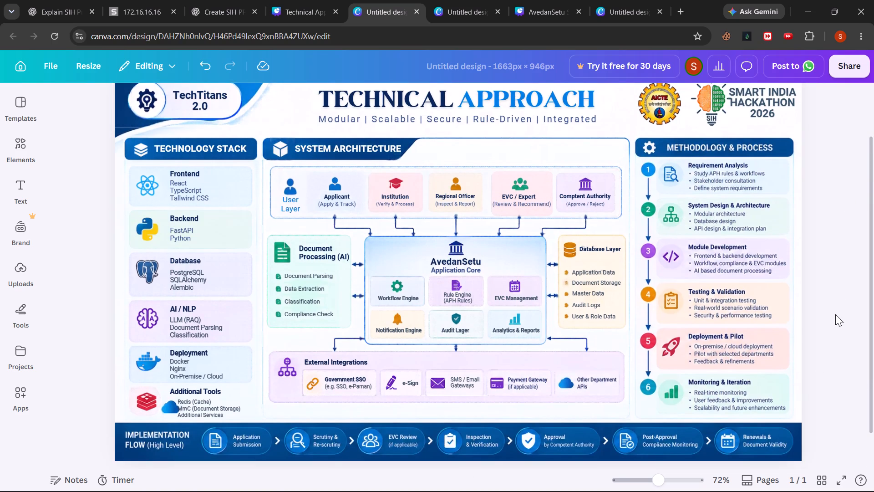
# Reposition the three-line description under Additional Tools in the Technology Stack, moving it right until it clears the blue cloud icon.
pyautogui.scroll(-3, 835, 314)
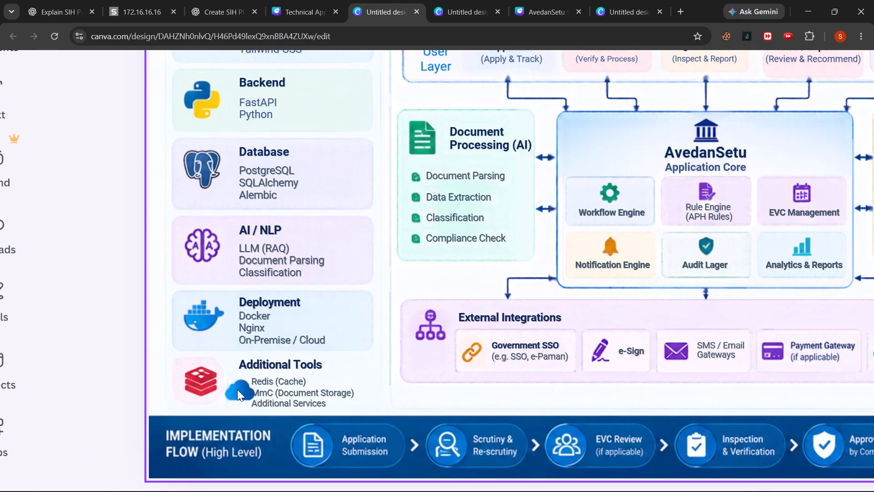
pyautogui.click(237, 389)
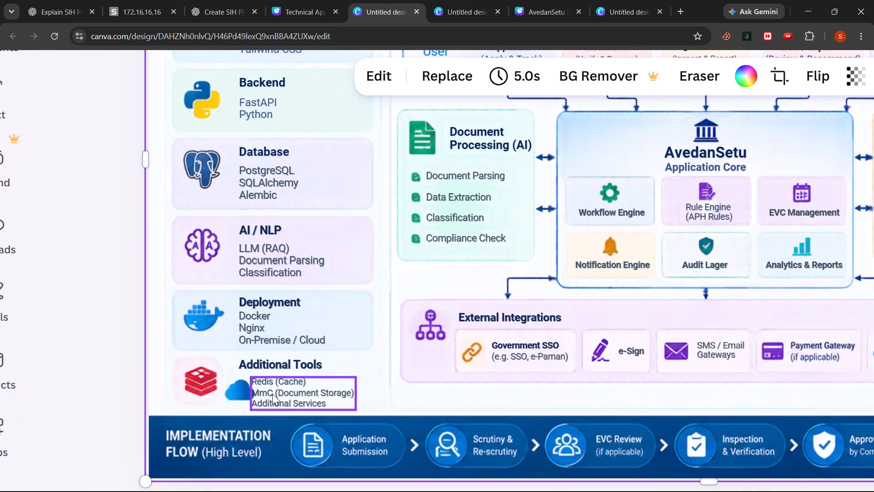
pyautogui.moveTo(272, 394); pyautogui.dragTo(259, 394)
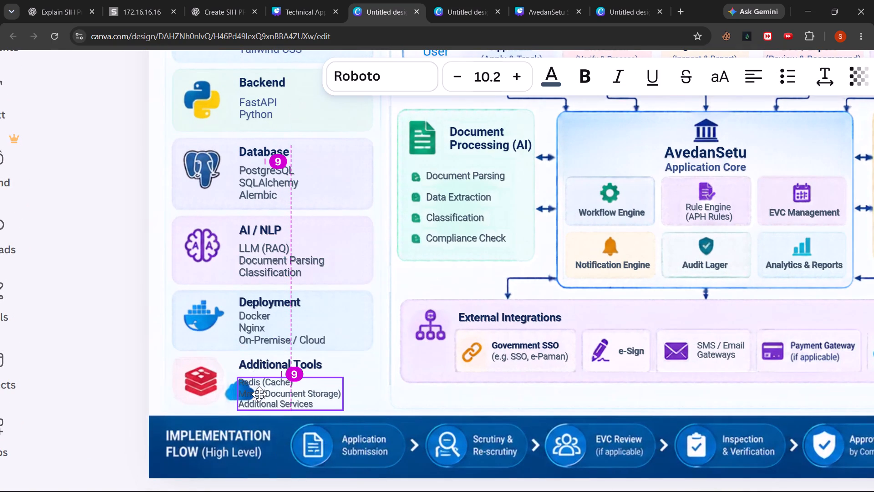
pyautogui.moveTo(259, 394); pyautogui.dragTo(247, 392)
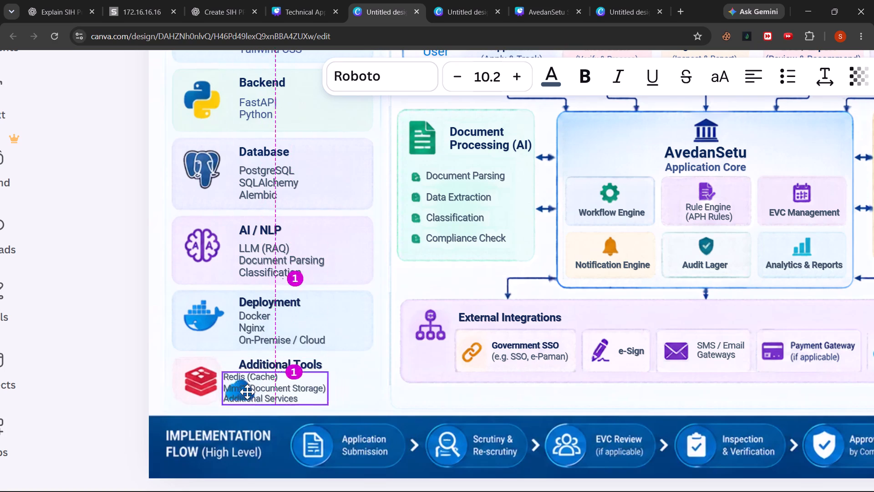
pyautogui.moveTo(247, 392); pyautogui.dragTo(259, 391)
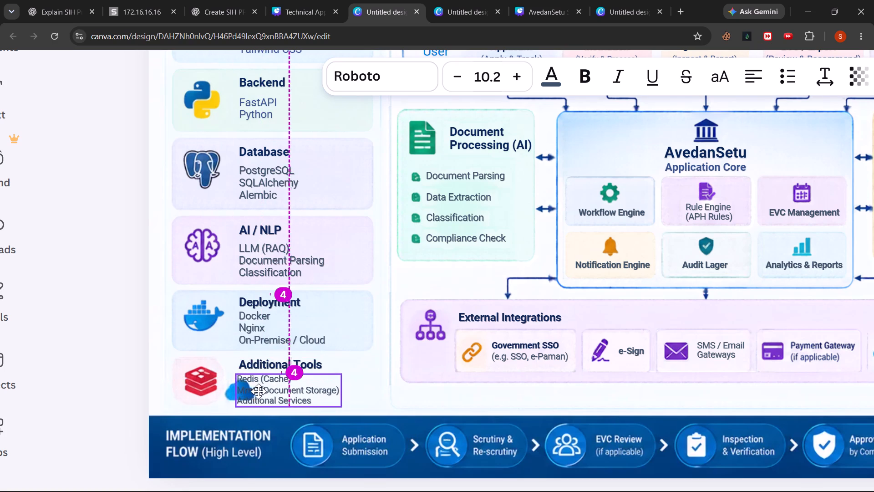
pyautogui.moveTo(259, 391); pyautogui.dragTo(260, 393)
pyautogui.click(122, 344)
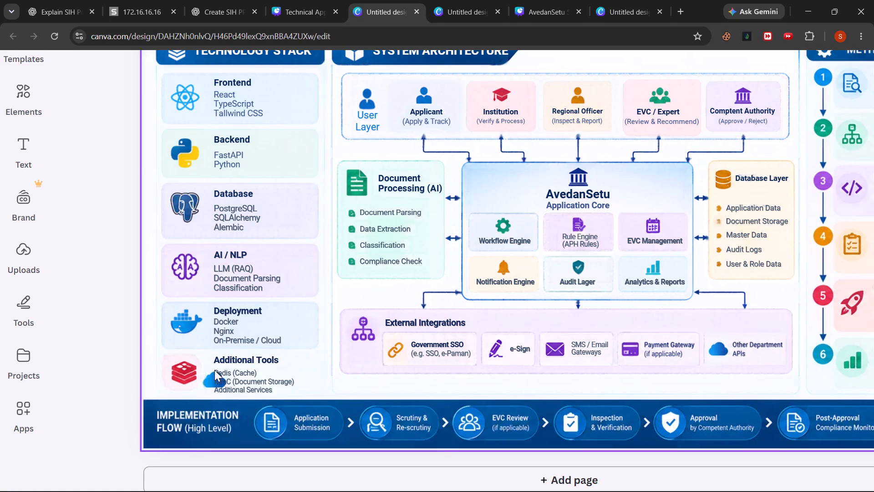
pyautogui.moveTo(251, 387); pyautogui.dragTo(279, 386)
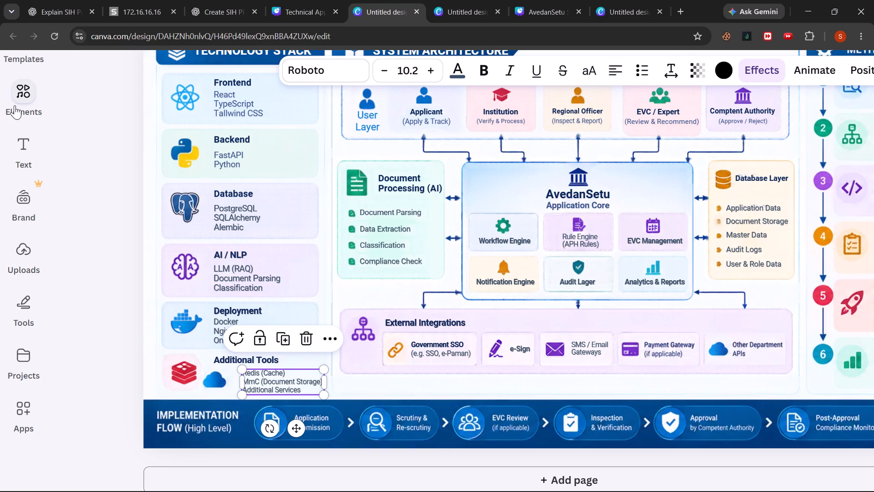
# Activate the freehand Draw tool for use on the Technical Approach slide.
pyautogui.click(37, 327)
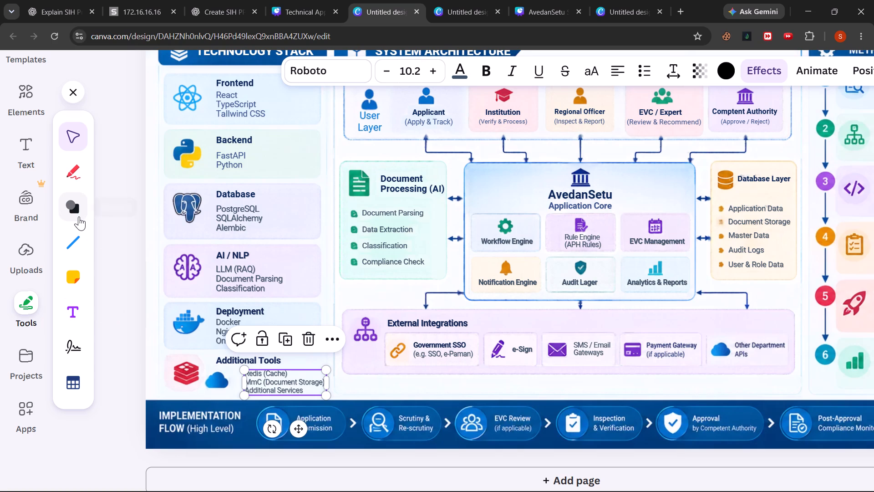
pyautogui.click(74, 174)
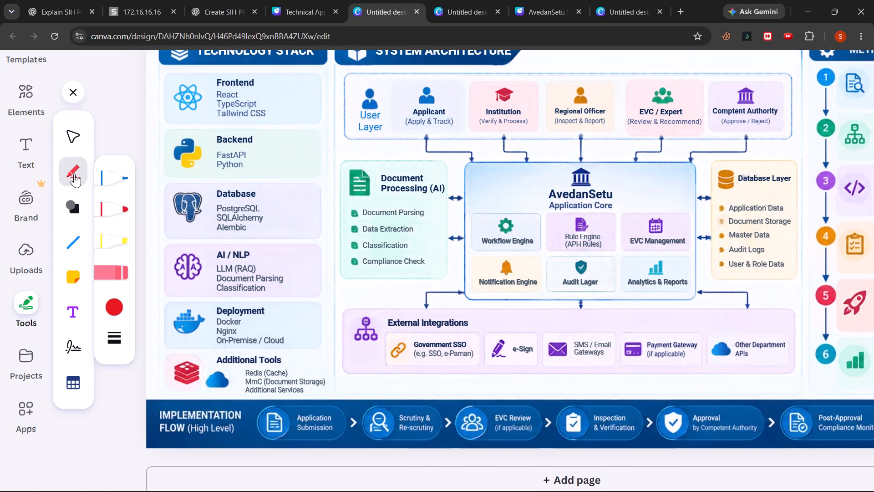
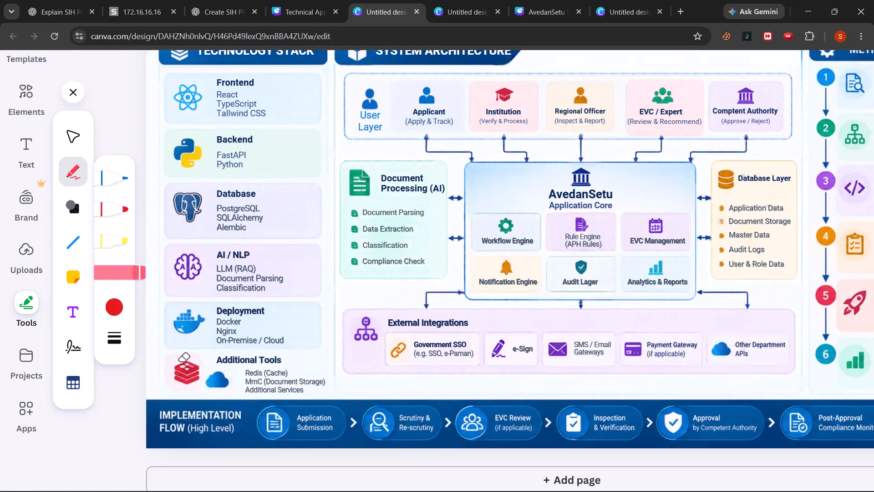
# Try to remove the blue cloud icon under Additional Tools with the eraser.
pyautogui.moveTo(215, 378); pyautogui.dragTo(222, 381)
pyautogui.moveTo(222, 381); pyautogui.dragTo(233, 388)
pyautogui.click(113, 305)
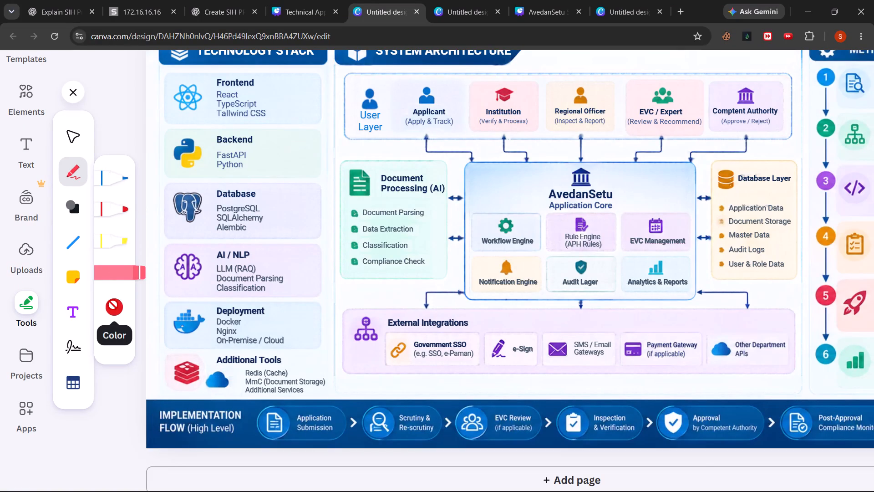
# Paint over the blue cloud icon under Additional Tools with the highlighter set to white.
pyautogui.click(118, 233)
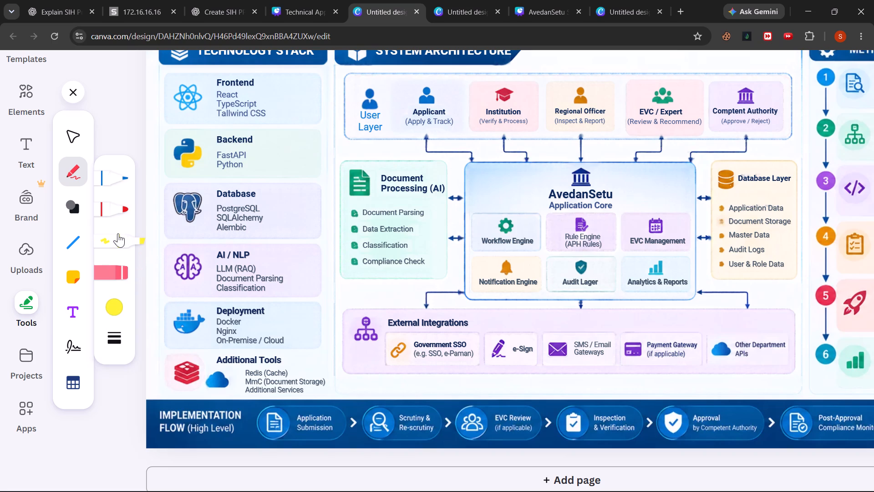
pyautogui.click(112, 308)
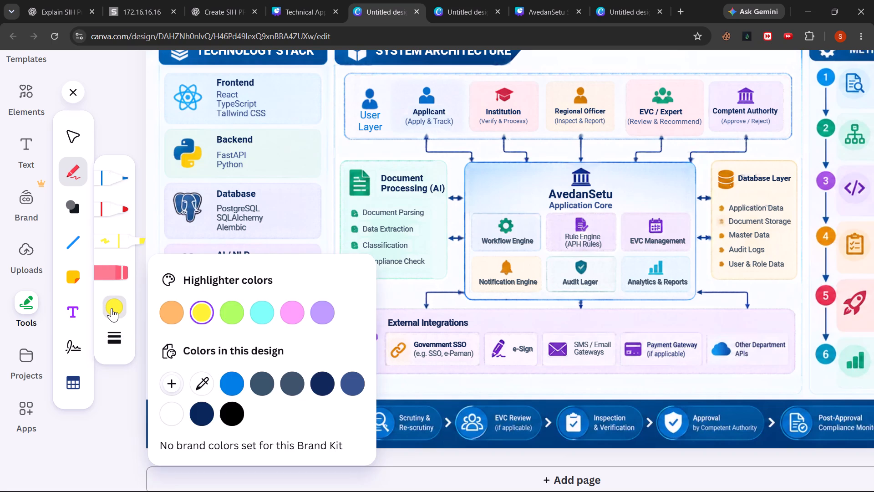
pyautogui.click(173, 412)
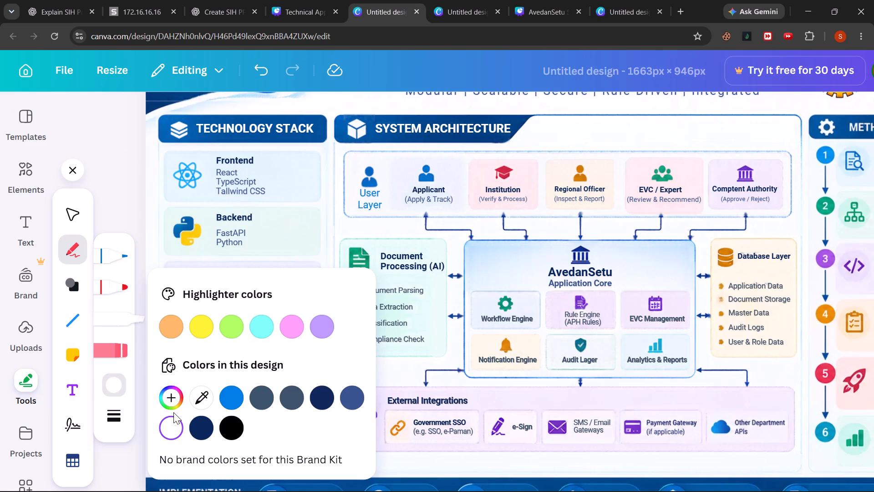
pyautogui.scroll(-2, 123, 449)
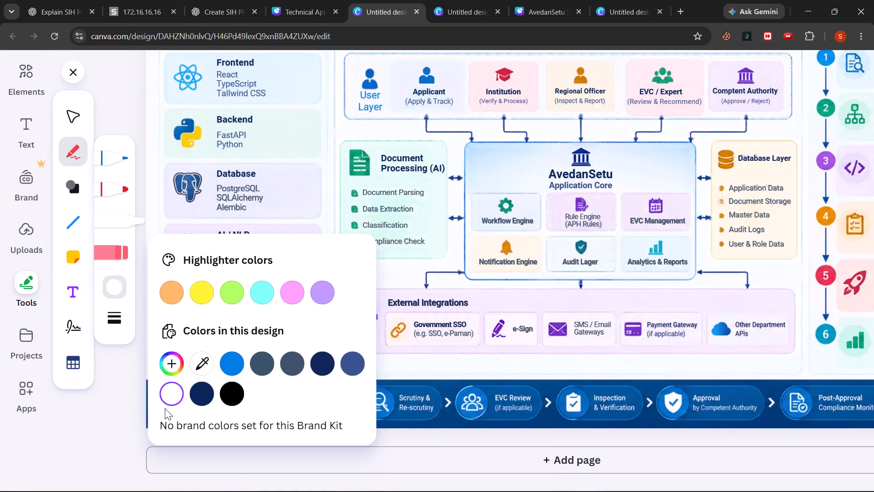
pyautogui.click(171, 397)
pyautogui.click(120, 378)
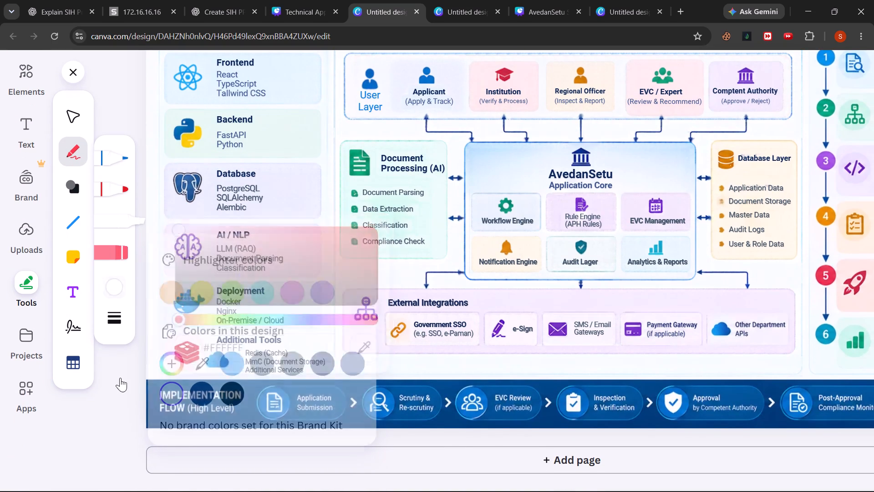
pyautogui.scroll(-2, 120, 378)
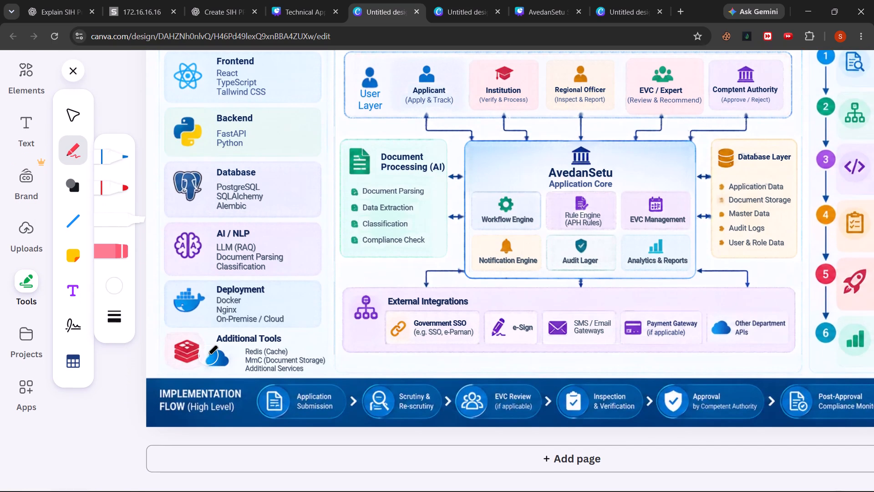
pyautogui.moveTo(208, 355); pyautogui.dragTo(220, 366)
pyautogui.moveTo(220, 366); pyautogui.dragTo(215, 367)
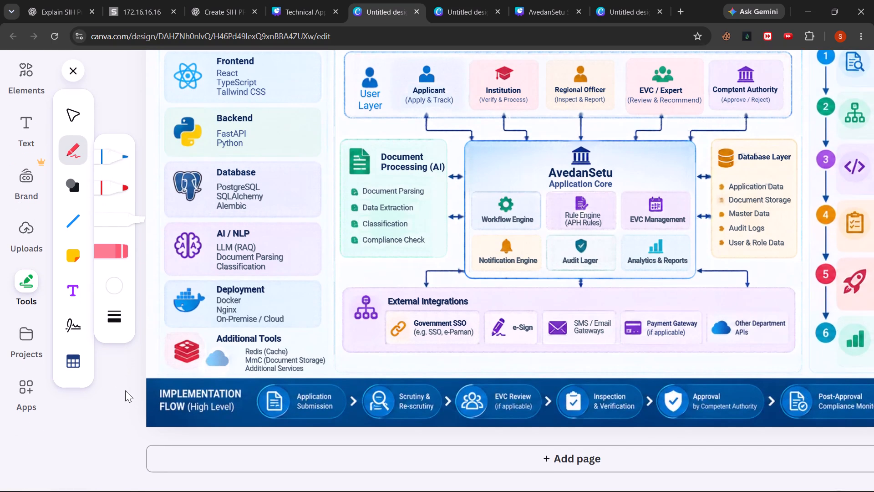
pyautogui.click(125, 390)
# Cover the cloud icon under Additional Tools completely with white marker strokes, and leave the drawing tools.
pyautogui.scroll(1, 125, 390)
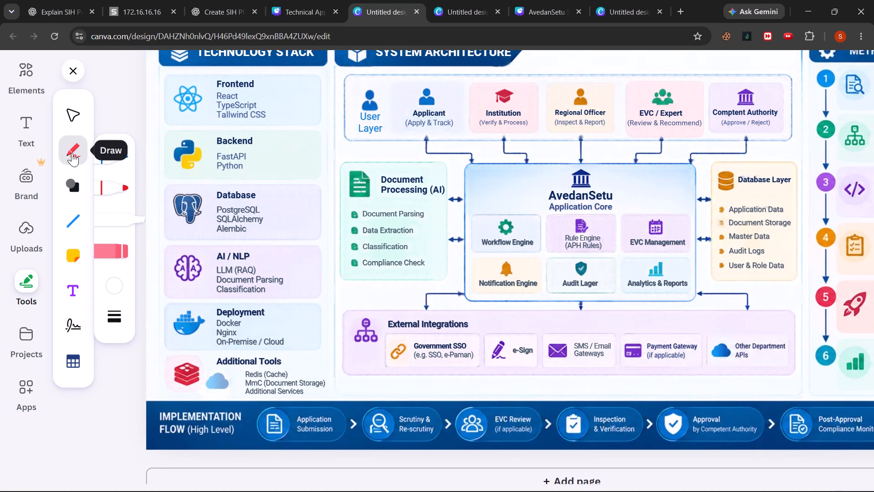
pyautogui.click(109, 188)
pyautogui.click(111, 289)
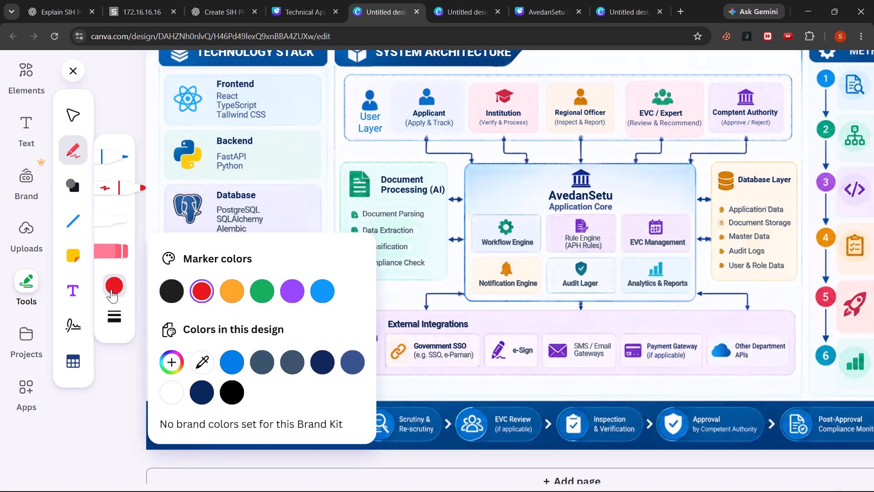
pyautogui.click(169, 393)
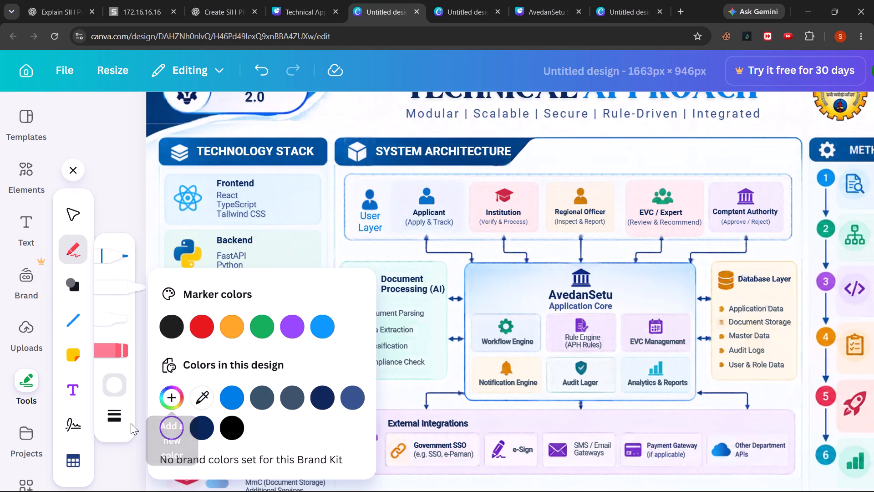
pyautogui.scroll(-2, 127, 427)
pyautogui.click(123, 414)
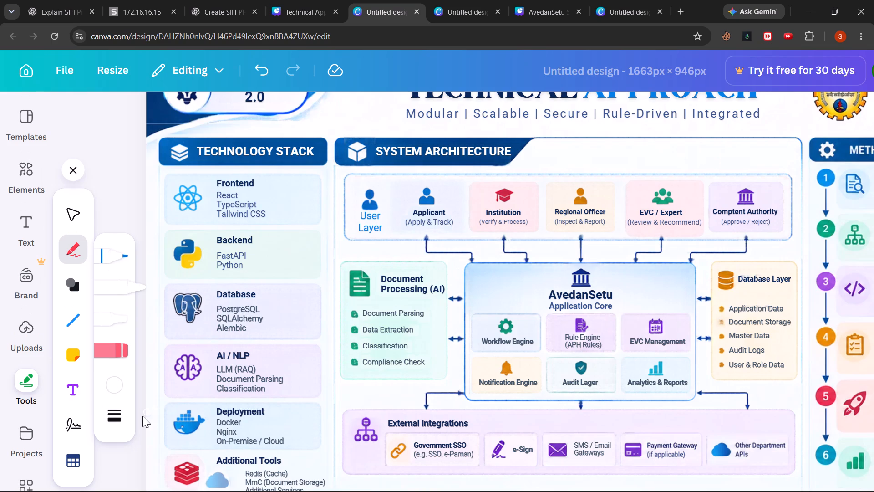
pyautogui.scroll(-2, 142, 416)
pyautogui.moveTo(210, 460); pyautogui.dragTo(217, 465)
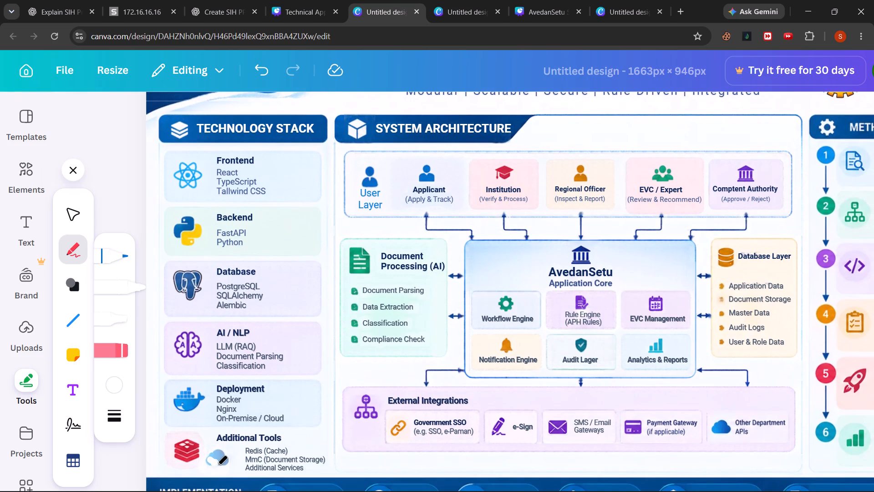
pyautogui.moveTo(217, 465); pyautogui.dragTo(218, 456)
pyautogui.moveTo(218, 456); pyautogui.dragTo(218, 452)
pyautogui.moveTo(218, 452); pyautogui.dragTo(208, 470)
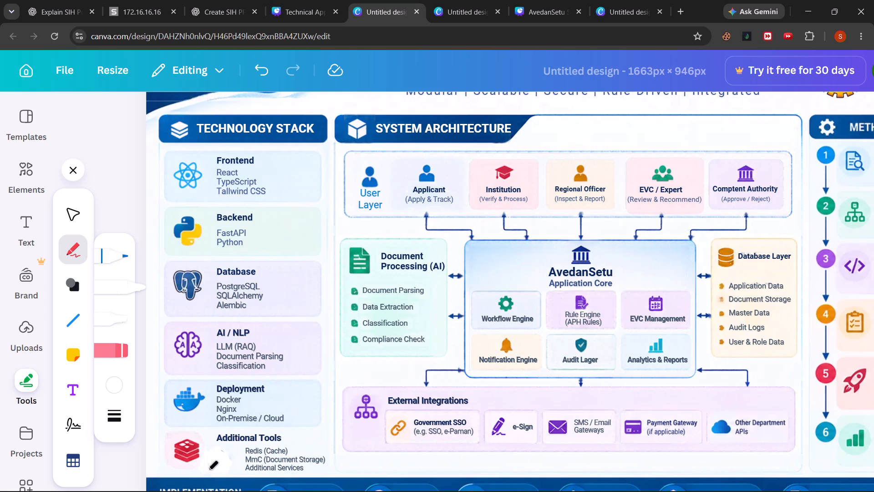
pyautogui.moveTo(208, 470); pyautogui.dragTo(224, 469)
pyautogui.click(108, 469)
pyautogui.click(72, 175)
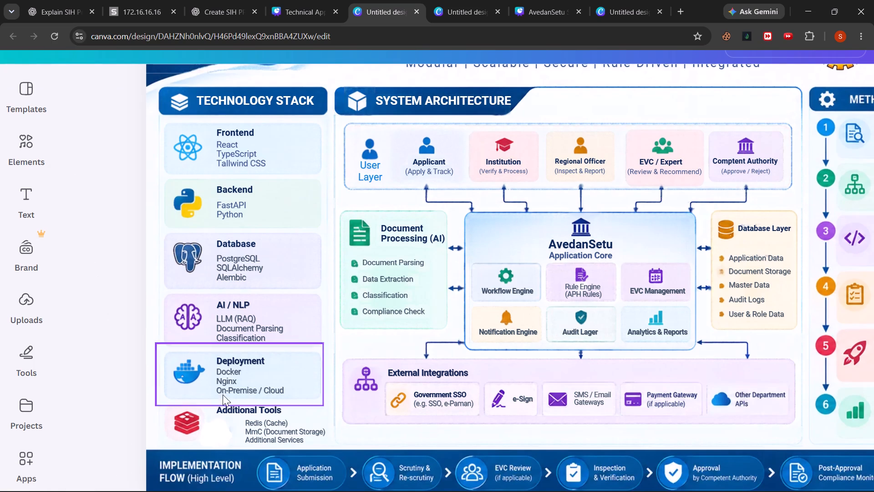
# Move the three-line Additional Tools description left so it sits directly beneath its heading, over the white-painted area.
pyautogui.moveTo(263, 430); pyautogui.dragTo(231, 430)
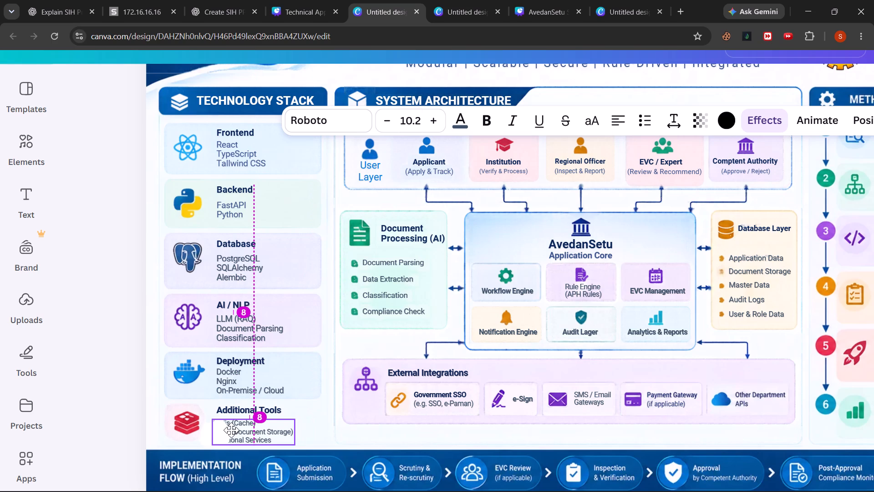
pyautogui.moveTo(231, 430); pyautogui.dragTo(224, 428)
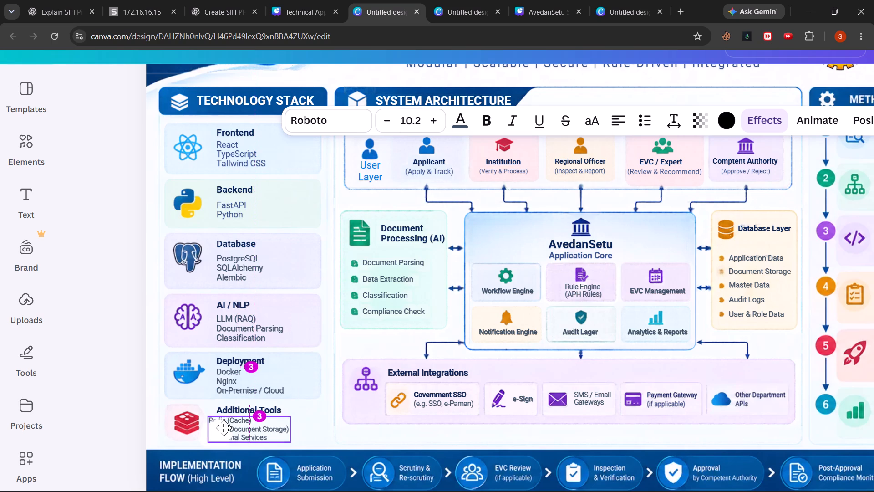
pyautogui.moveTo(224, 428); pyautogui.dragTo(234, 432)
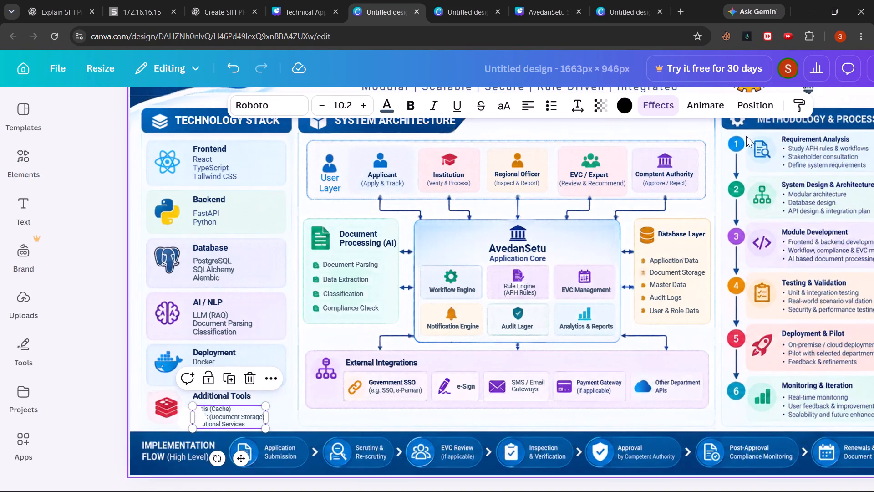
# Bring the Additional Tools description forward, in front of the white marker strokes, and deselect it.
pyautogui.click(750, 104)
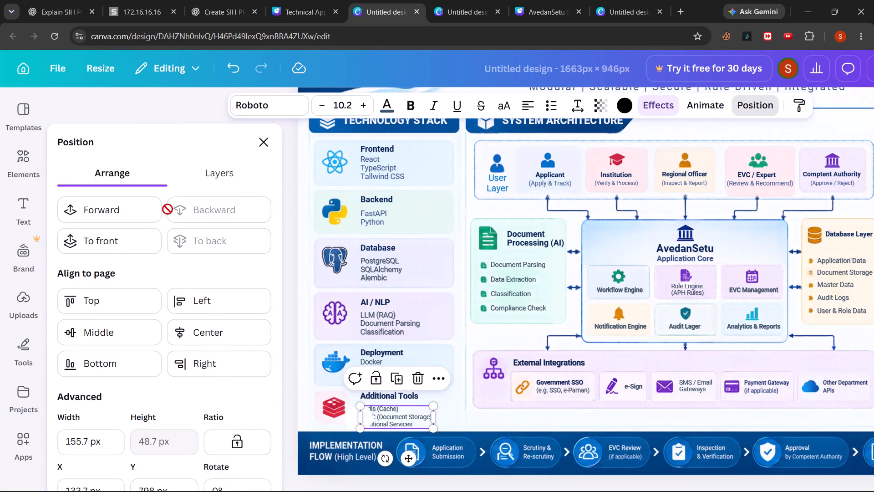
pyautogui.click(140, 218)
pyautogui.click(133, 215)
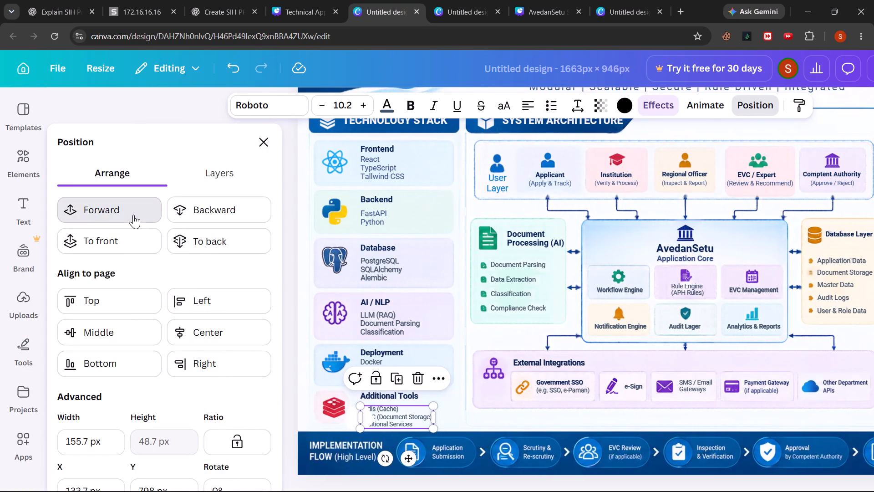
pyautogui.click(267, 145)
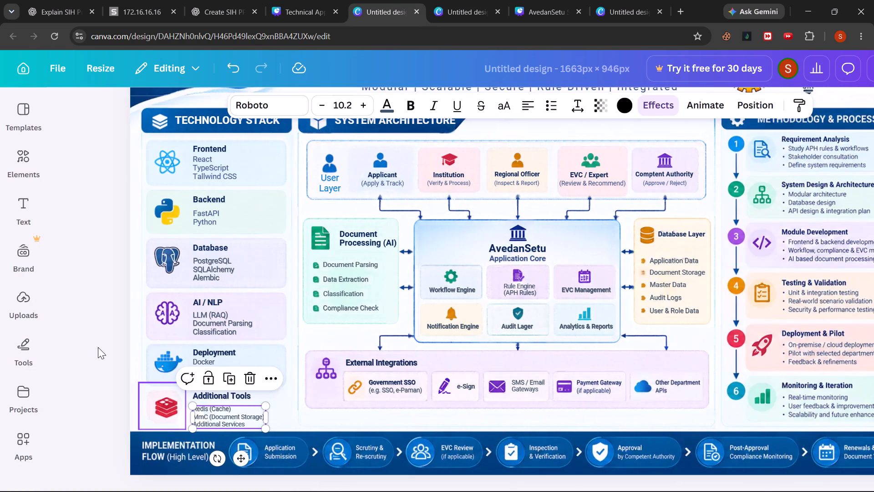
pyautogui.click(98, 347)
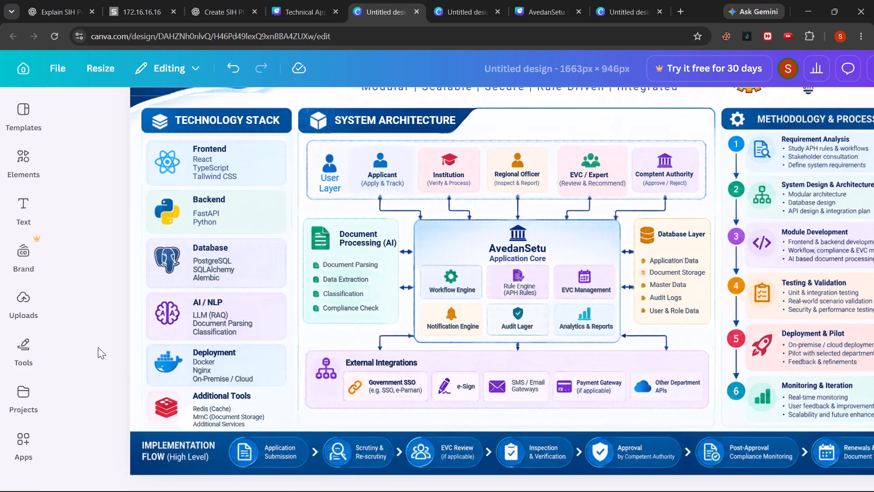
# Copy the pale lavender background card of the Database block and place the copy over the Additional Tools block, aligned with the cards above.
pyautogui.scroll(1, 98, 347)
pyautogui.scroll(-1, 98, 347)
pyautogui.click(277, 266)
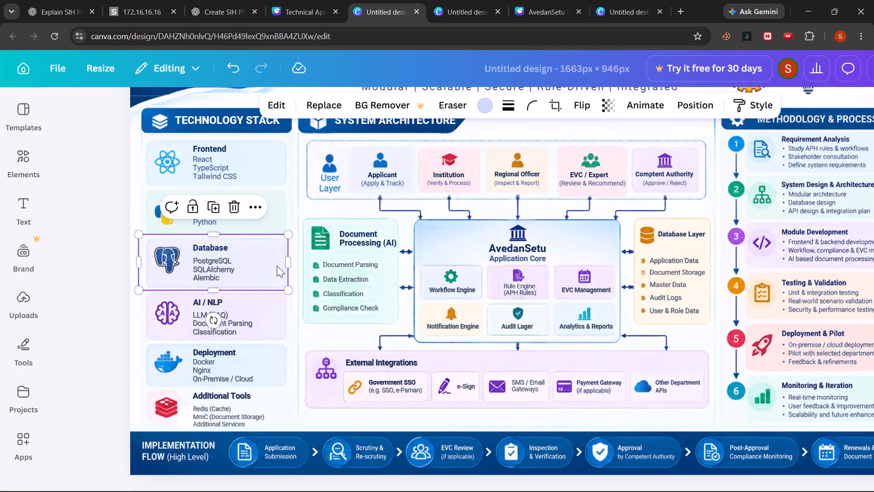
pyautogui.hotkey('ctrl', 'c')
pyautogui.hotkey('ctrl', 'v')
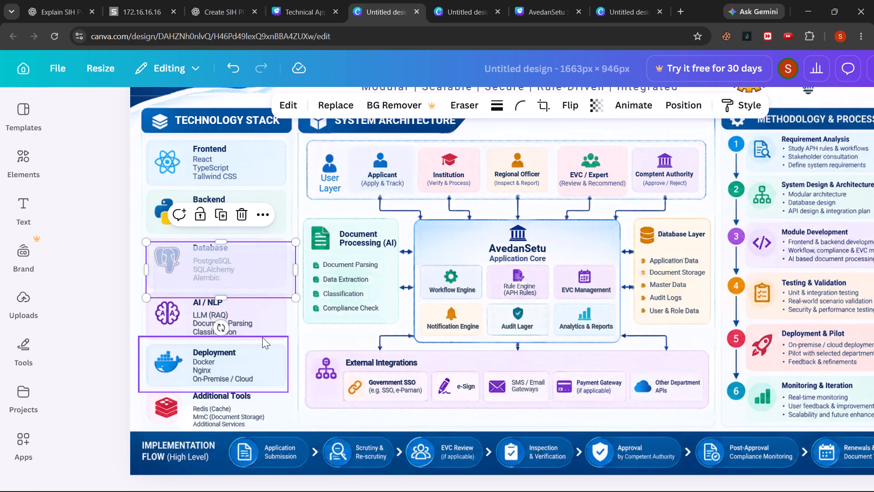
pyautogui.moveTo(244, 259); pyautogui.dragTo(240, 397)
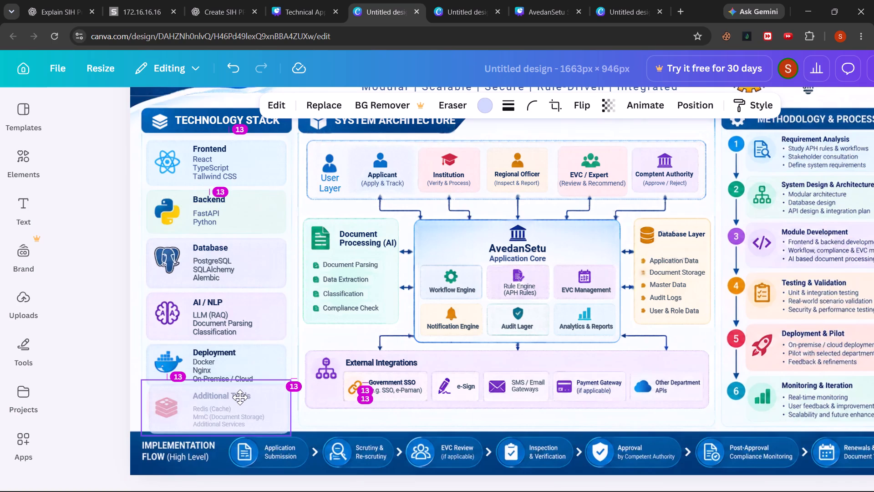
pyautogui.moveTo(240, 397); pyautogui.dragTo(235, 395)
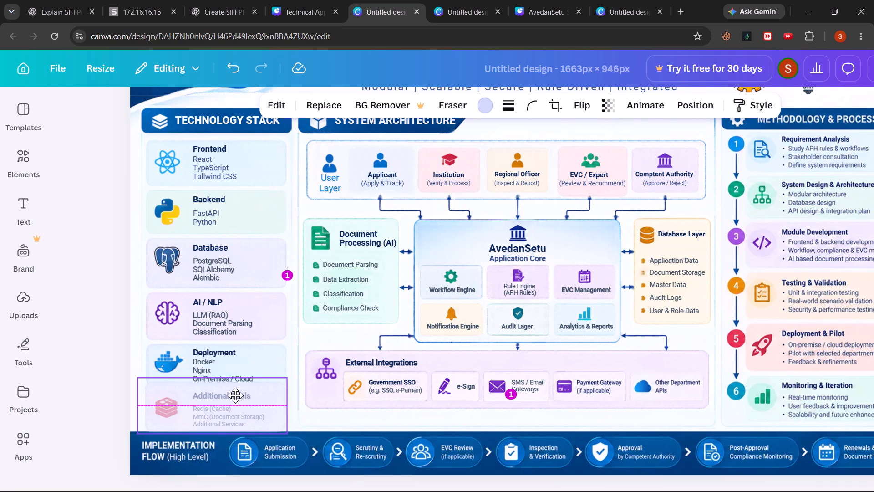
pyautogui.moveTo(235, 395); pyautogui.dragTo(236, 395)
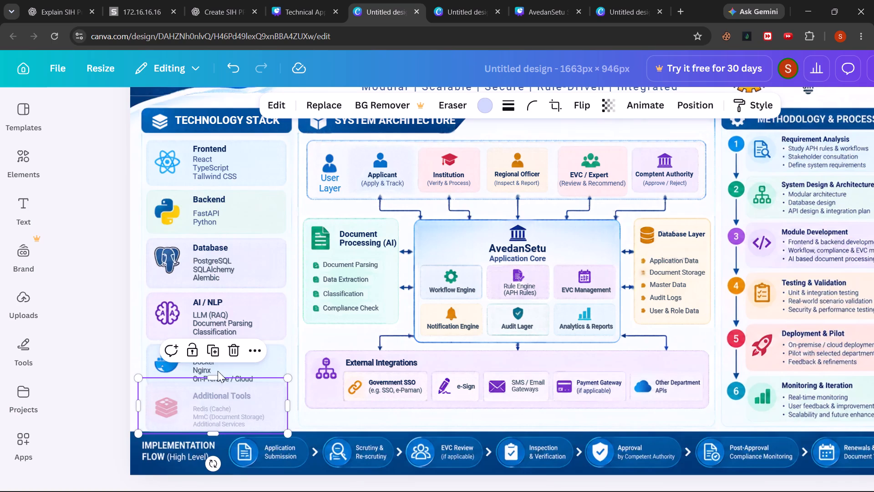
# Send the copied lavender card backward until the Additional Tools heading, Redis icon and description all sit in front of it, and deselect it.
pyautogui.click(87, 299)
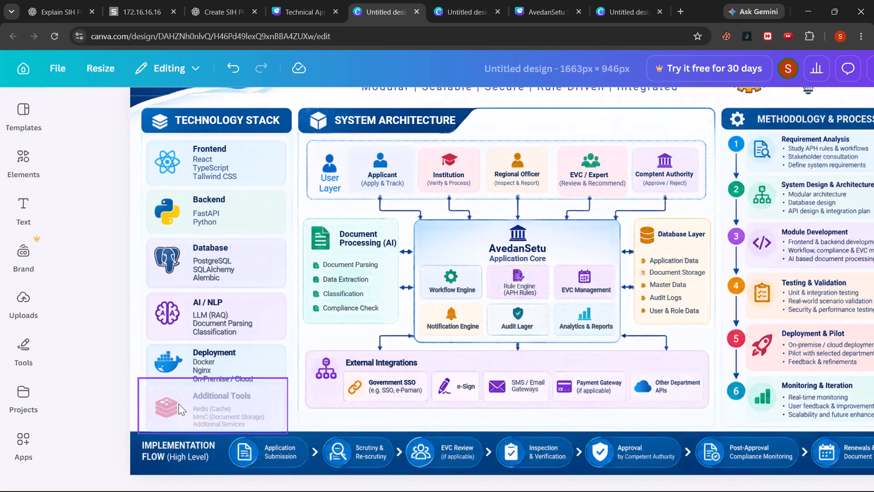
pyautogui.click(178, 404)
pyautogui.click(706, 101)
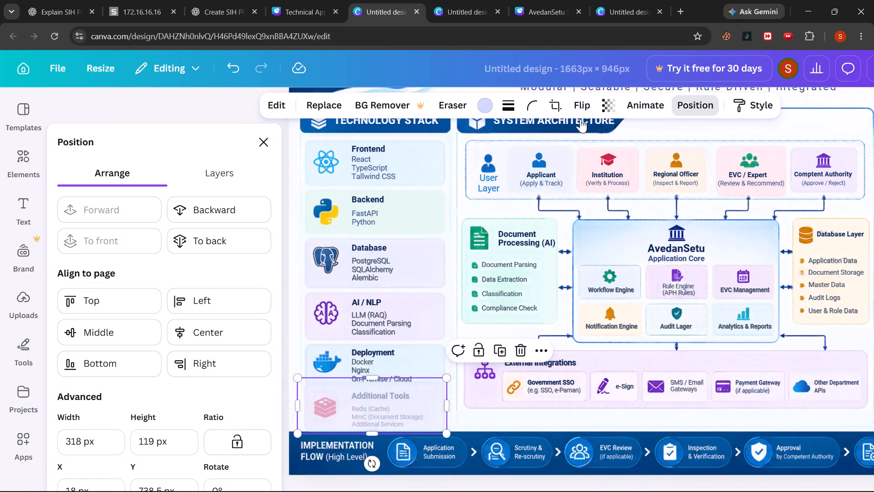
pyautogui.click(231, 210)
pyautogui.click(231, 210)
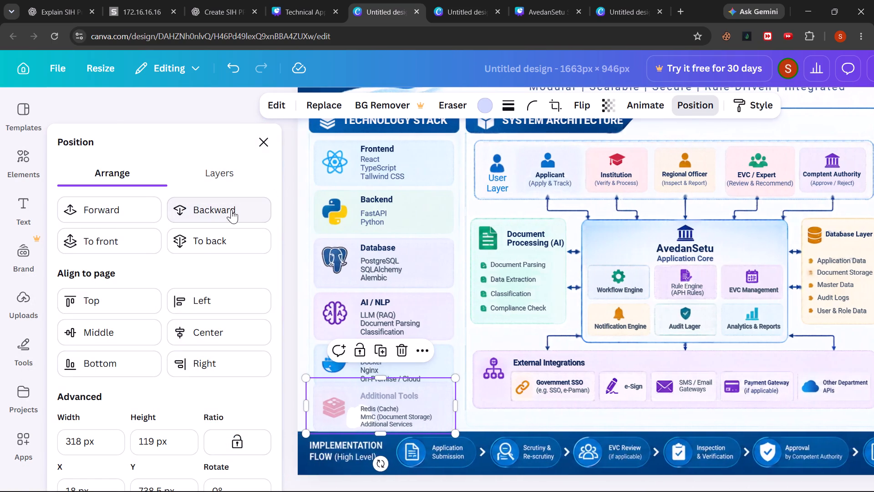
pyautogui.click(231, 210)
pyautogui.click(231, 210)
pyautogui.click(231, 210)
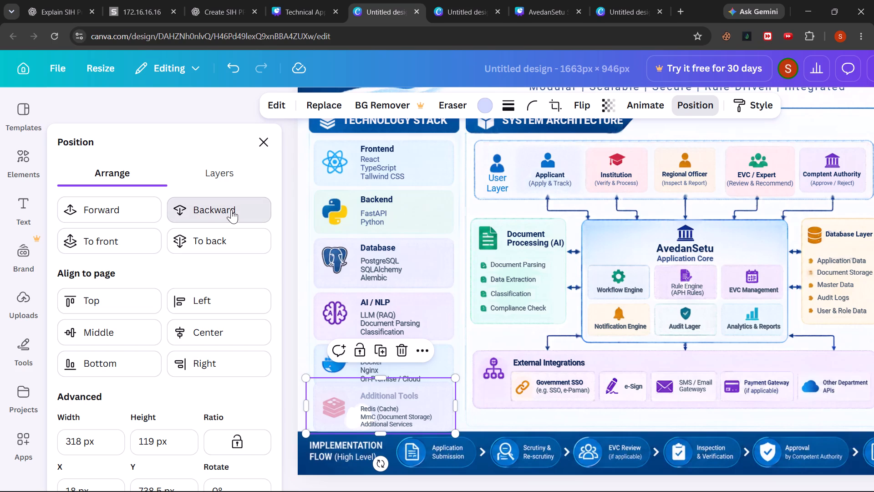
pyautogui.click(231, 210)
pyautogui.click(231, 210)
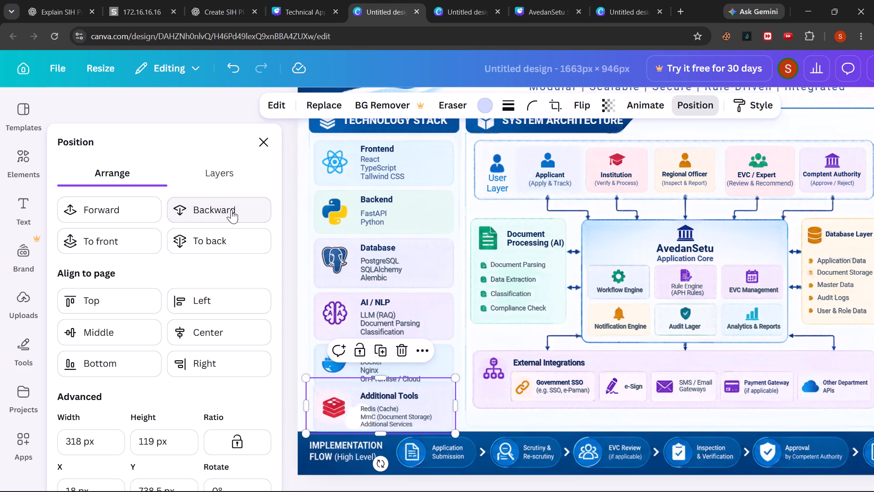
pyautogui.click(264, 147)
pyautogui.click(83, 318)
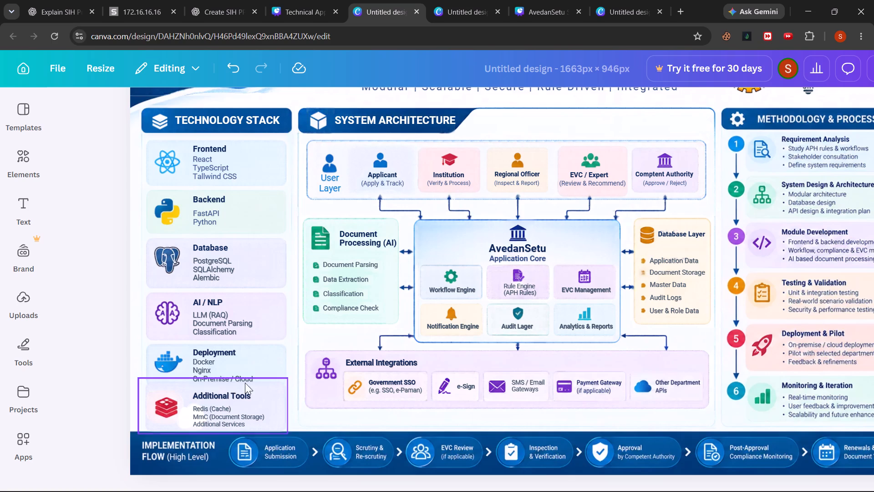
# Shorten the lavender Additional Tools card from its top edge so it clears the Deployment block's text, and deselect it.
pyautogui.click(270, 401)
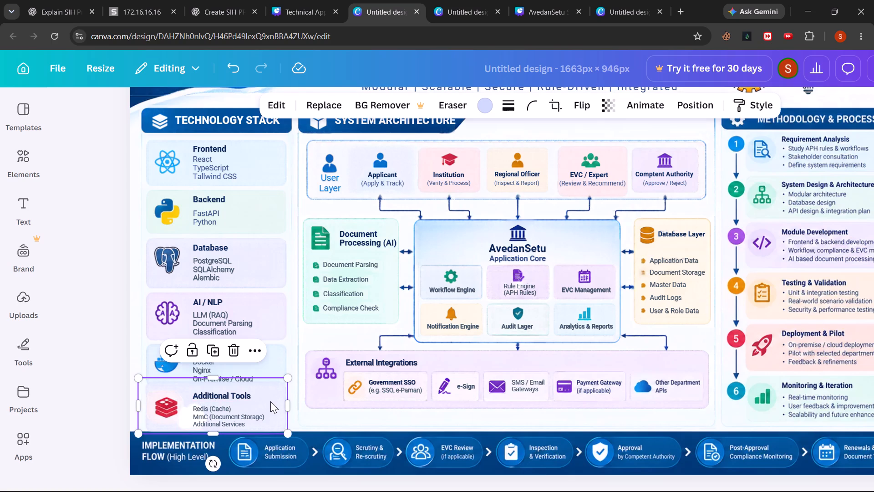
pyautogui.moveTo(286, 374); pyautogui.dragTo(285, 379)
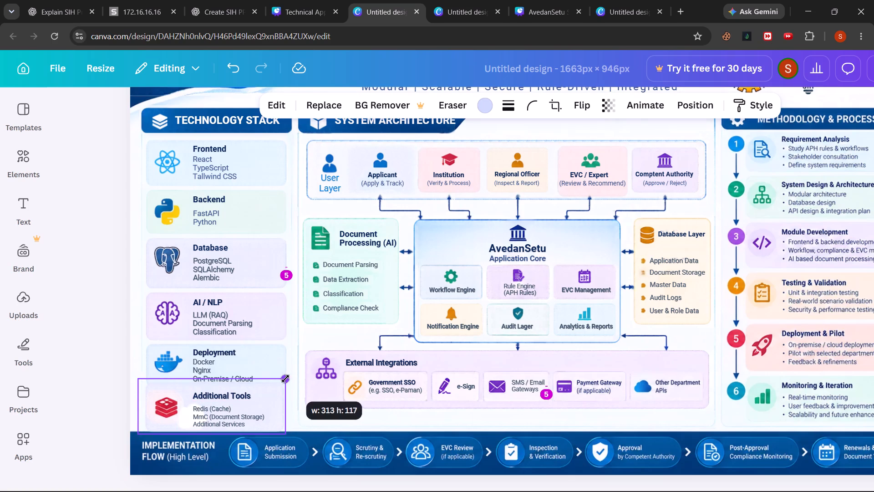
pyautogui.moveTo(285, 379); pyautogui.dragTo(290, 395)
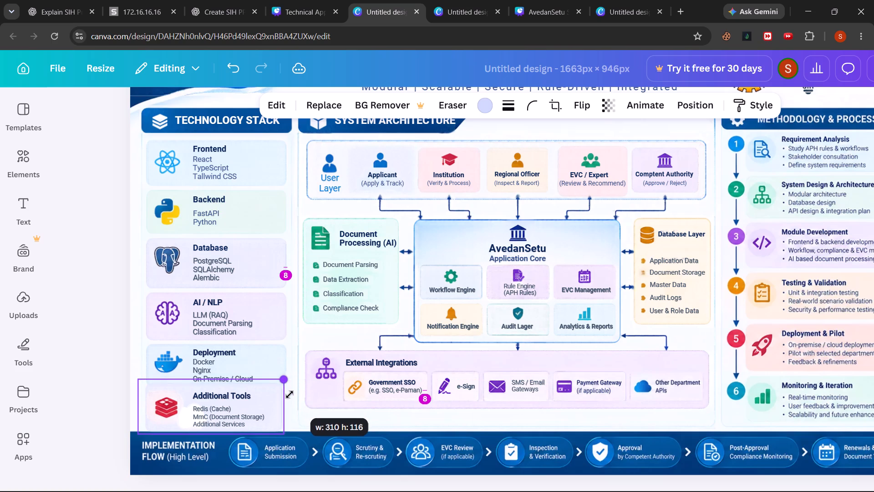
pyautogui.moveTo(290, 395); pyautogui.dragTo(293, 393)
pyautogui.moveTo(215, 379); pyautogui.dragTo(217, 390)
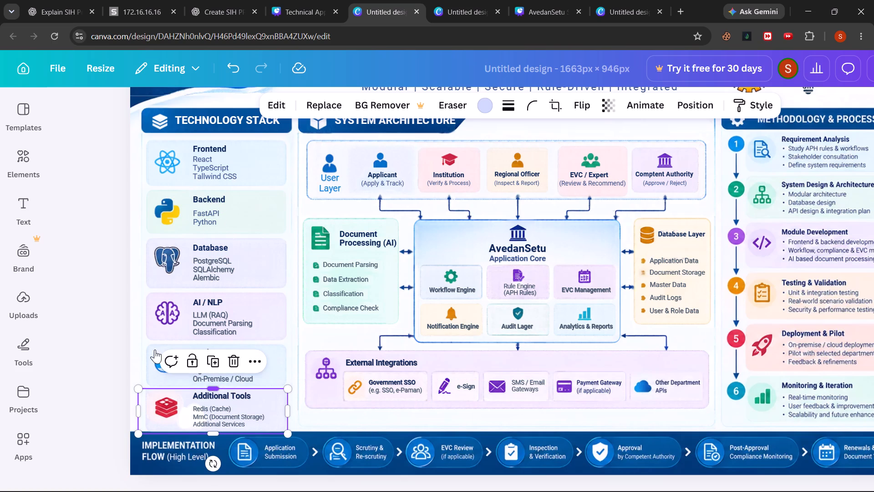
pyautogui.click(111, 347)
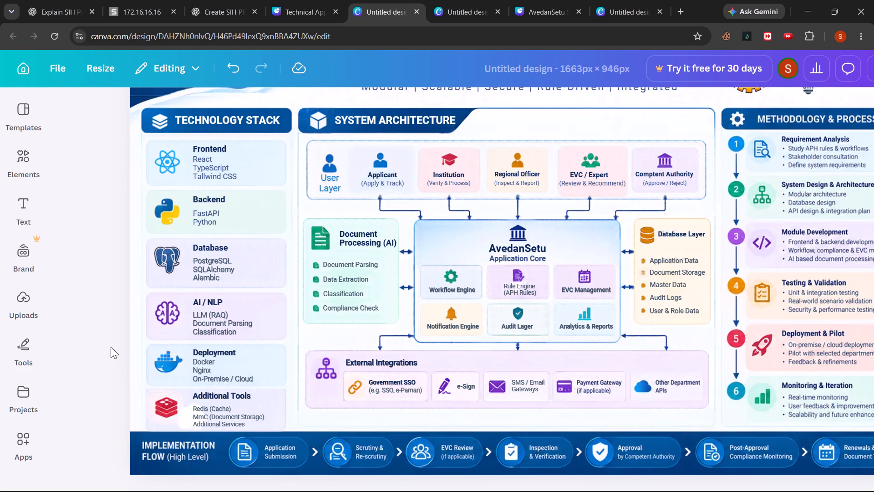
# Delete the lavender background card behind the Additional Tools block.
pyautogui.scroll(-1, 111, 347)
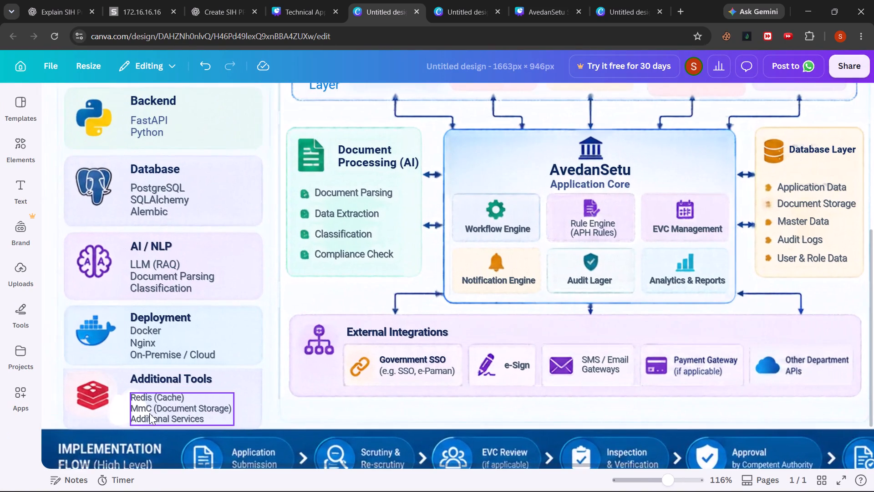
pyautogui.hscroll(1, 57, 405)
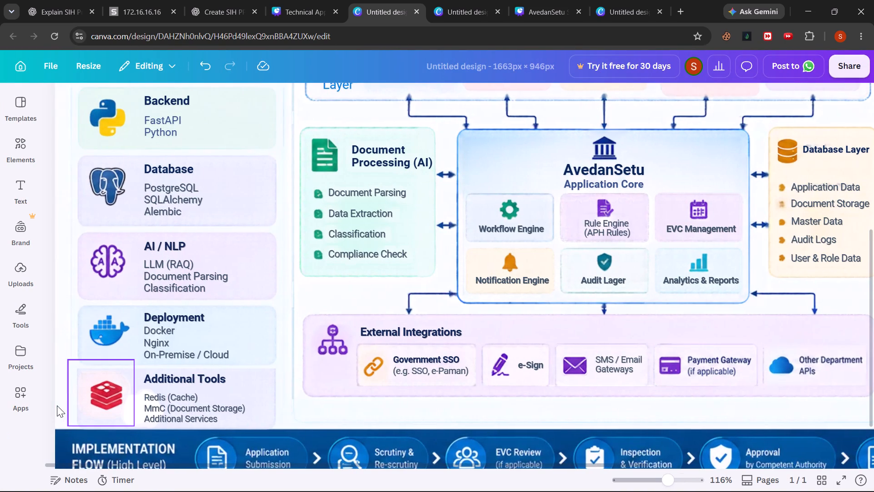
pyautogui.hscroll(1, 57, 405)
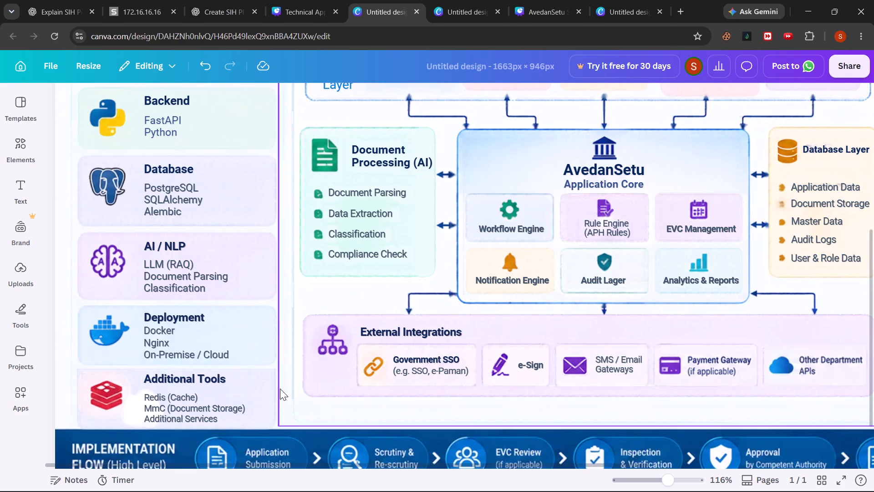
pyautogui.click(249, 397)
pyautogui.press('BackSpace')
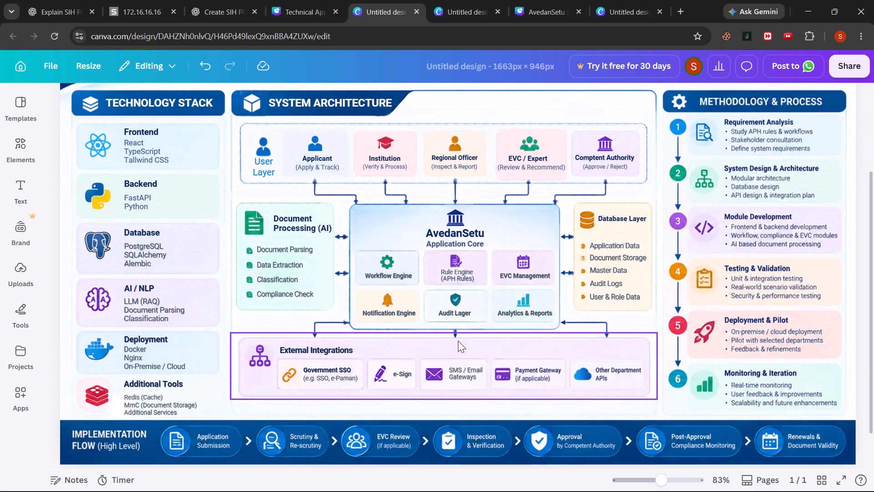
# Review the whole Technical Approach slide and look at its second open copy and the AvedanSetu Solution slide for comparison.
pyautogui.scroll(1, 458, 341)
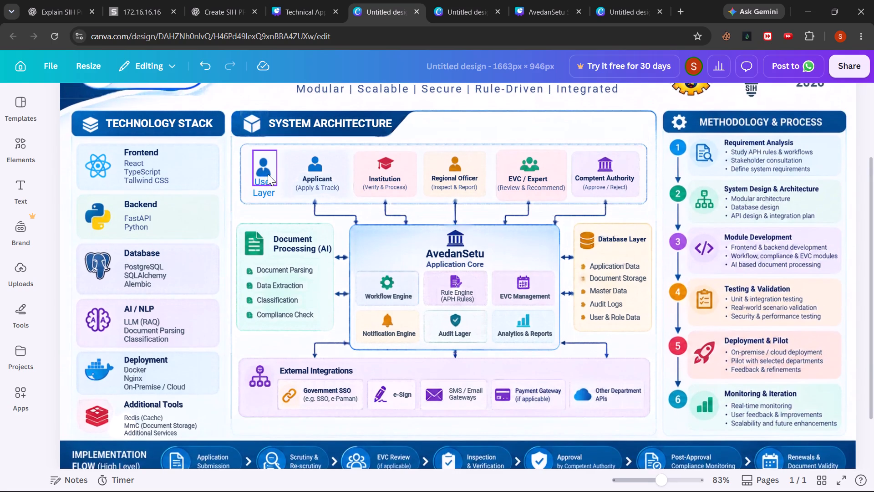
pyautogui.scroll(1, 268, 174)
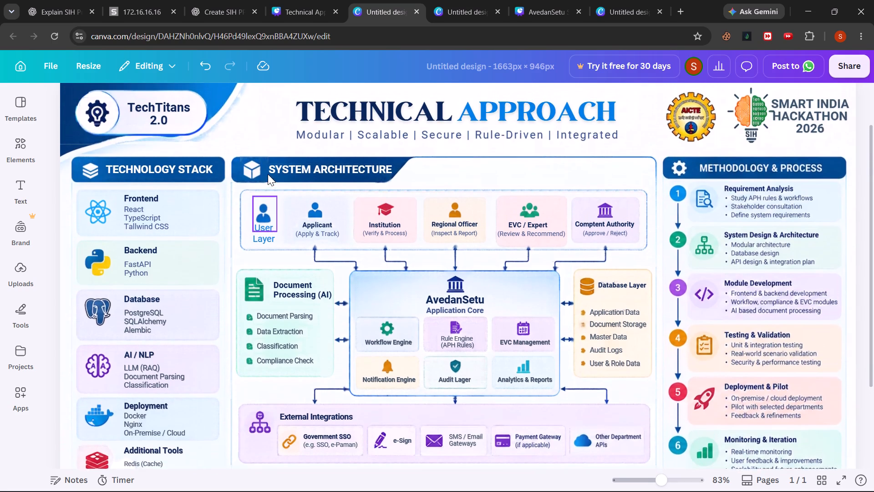
pyautogui.scroll(-2, 268, 174)
pyautogui.scroll(-1, 719, 307)
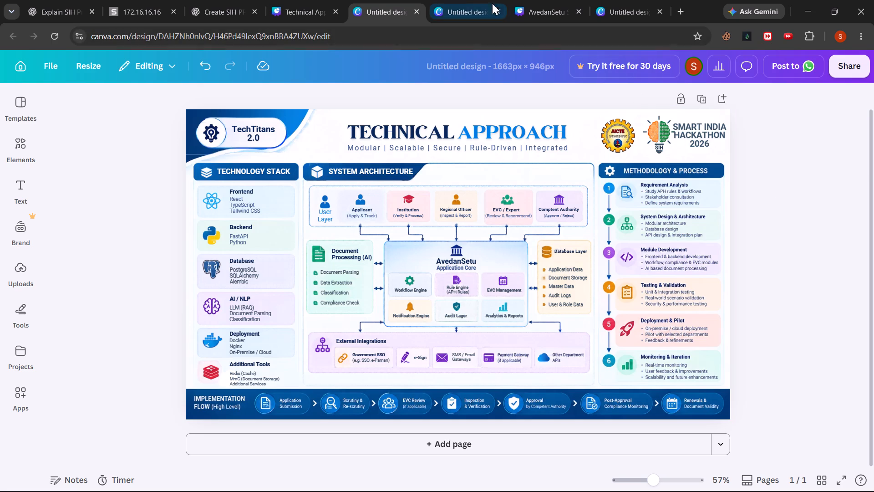
pyautogui.click(462, 2)
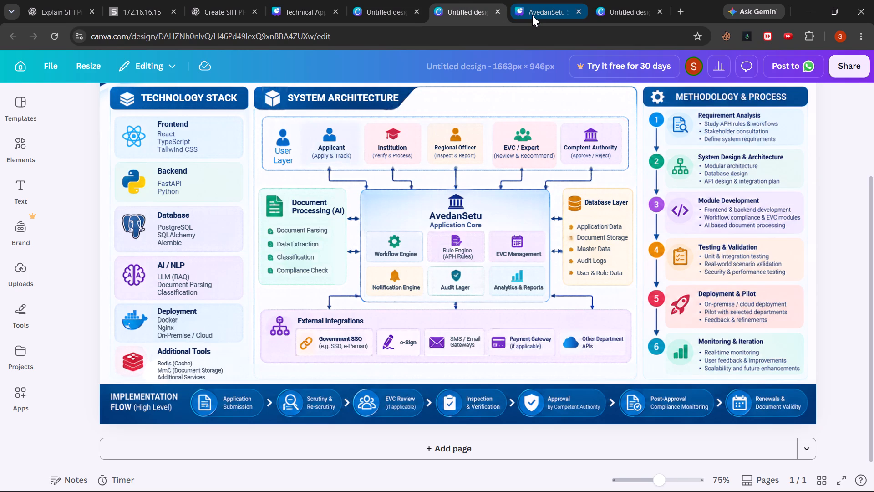
pyautogui.click(532, 15)
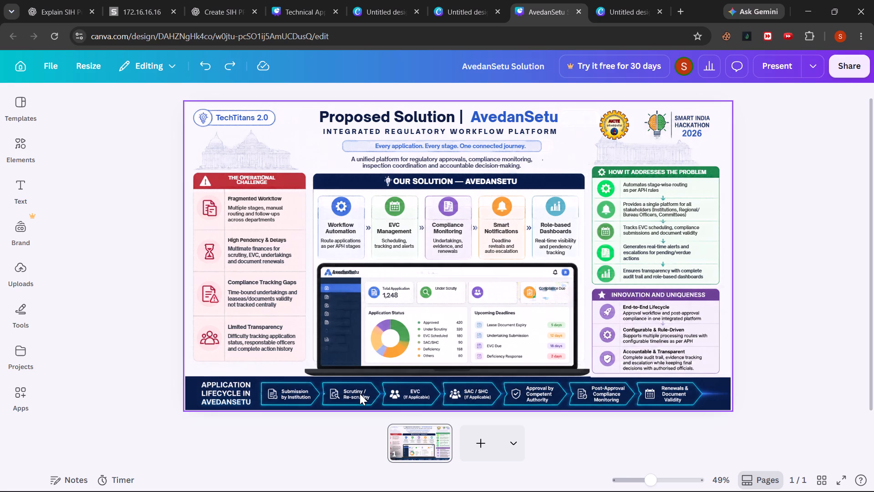
pyautogui.click(385, 3)
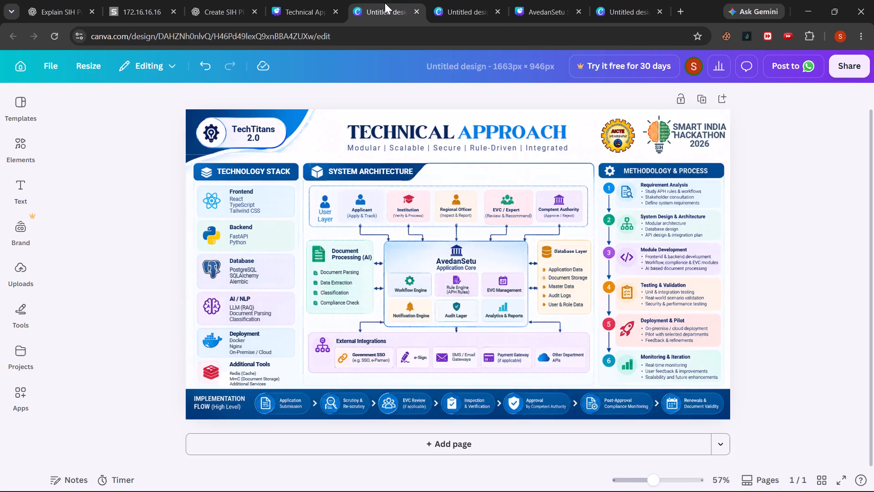
pyautogui.click(300, 0)
pyautogui.click(367, 4)
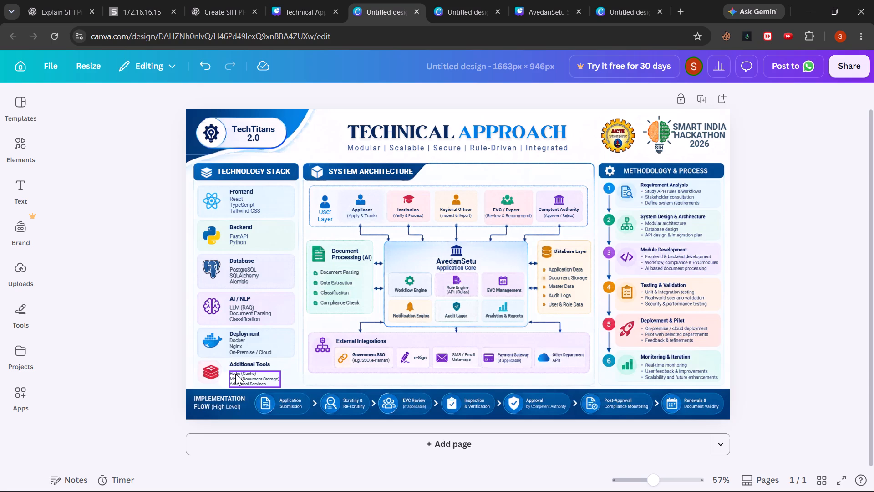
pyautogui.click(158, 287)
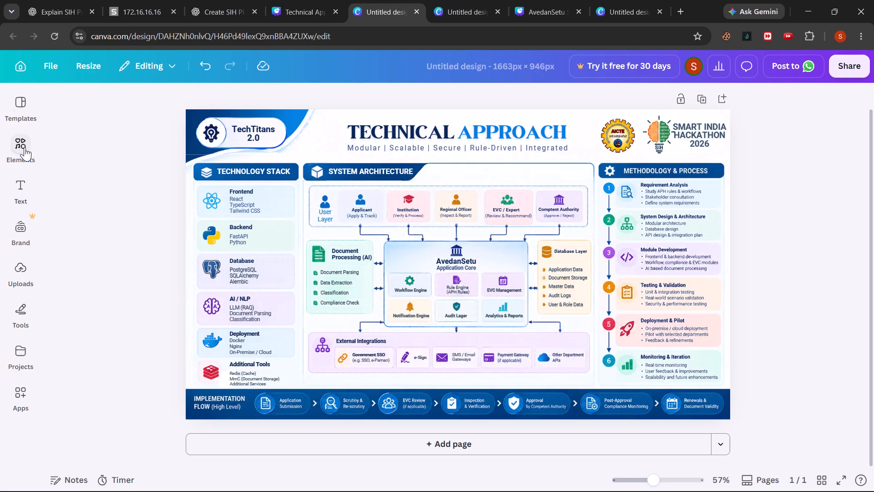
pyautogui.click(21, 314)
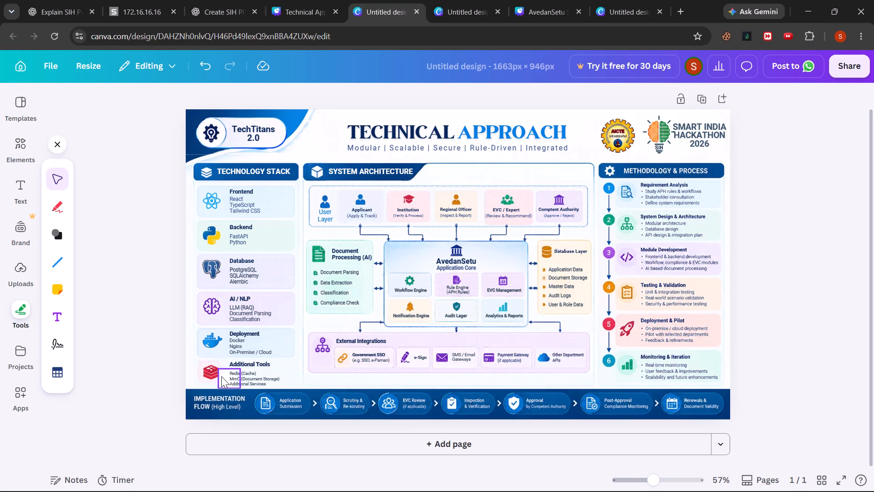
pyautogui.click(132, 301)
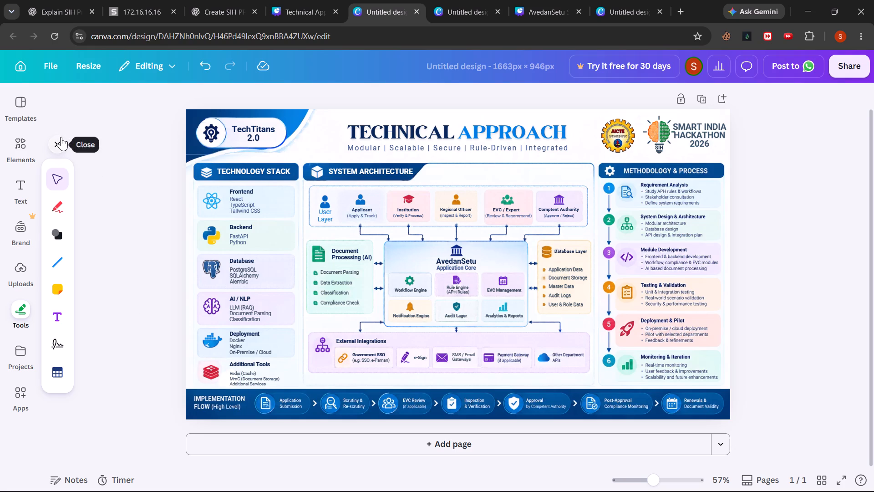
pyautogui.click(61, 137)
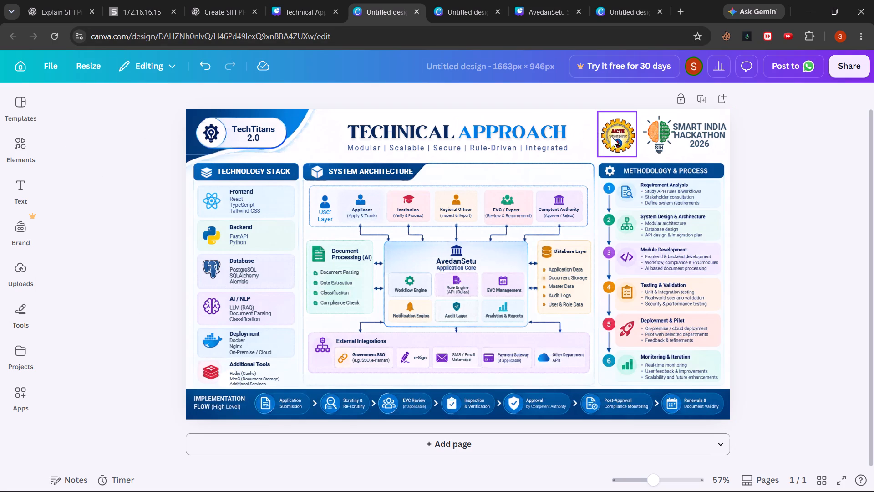
# Compare the two open copies of the Technical Approach design, also checking the AvedanSetu Solution slide, and return to the edited copy.
pyautogui.click(451, 0)
pyautogui.click(533, 2)
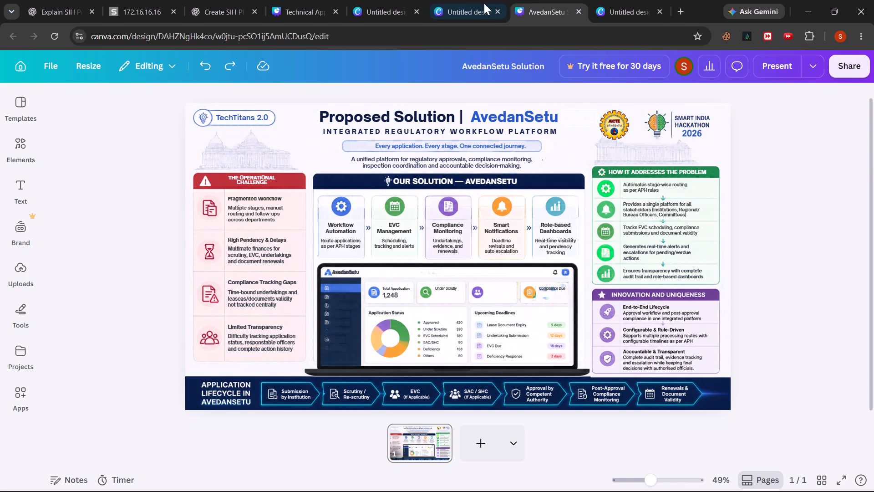
pyautogui.click(462, 1)
pyautogui.click(367, 6)
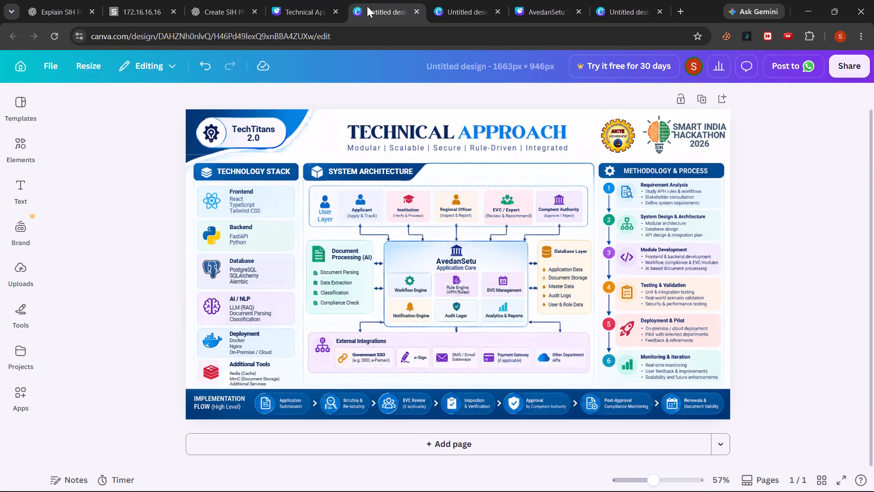
pyautogui.click(452, 8)
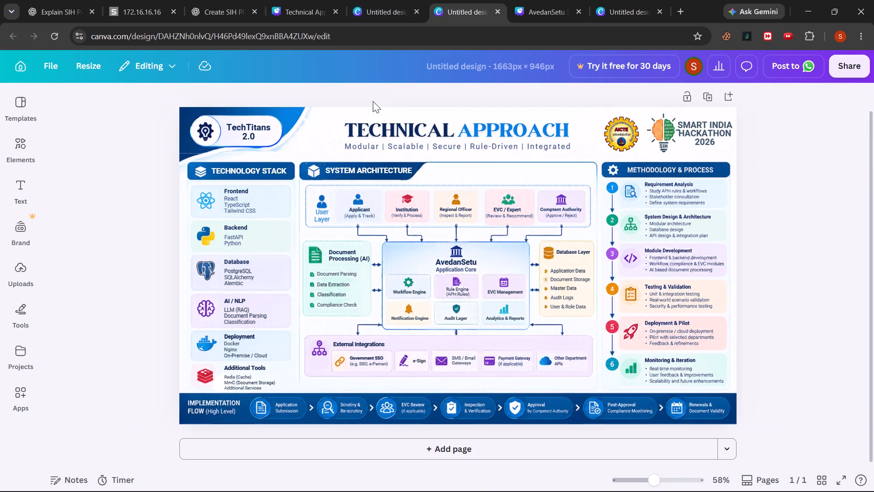
pyautogui.click(369, 5)
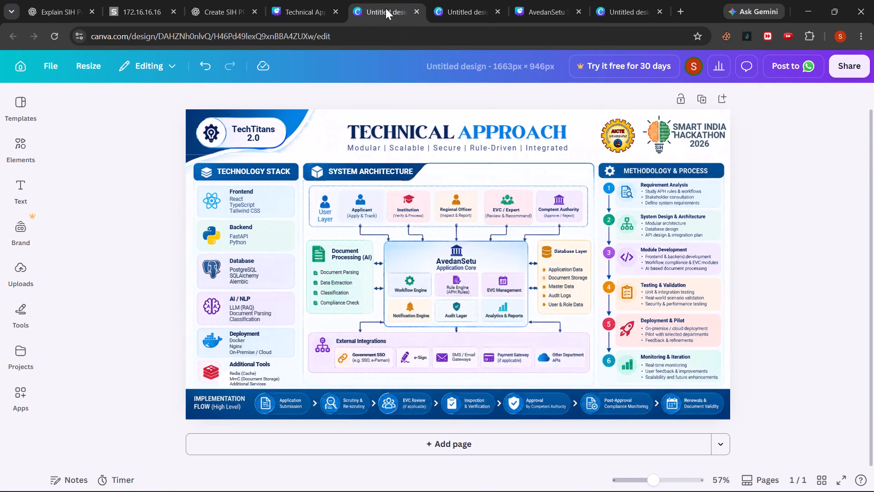
pyautogui.click(389, 9)
pyautogui.click(474, 5)
pyautogui.click(361, 4)
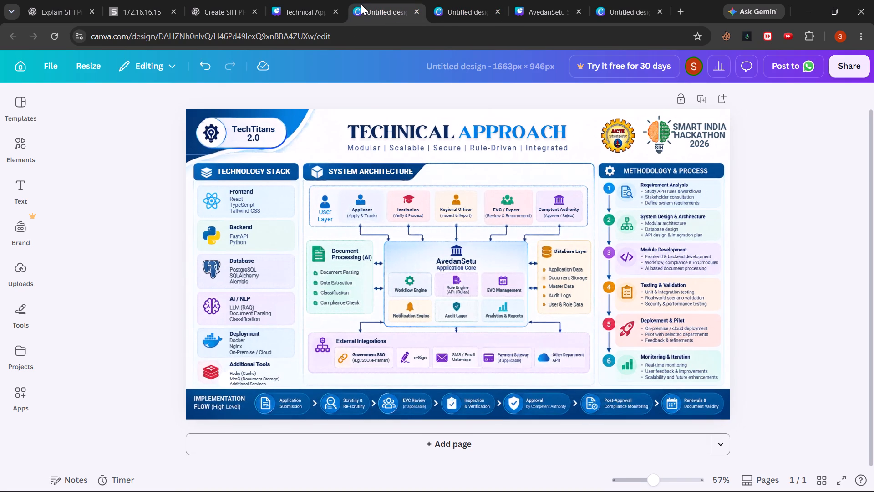
pyautogui.click(459, 12)
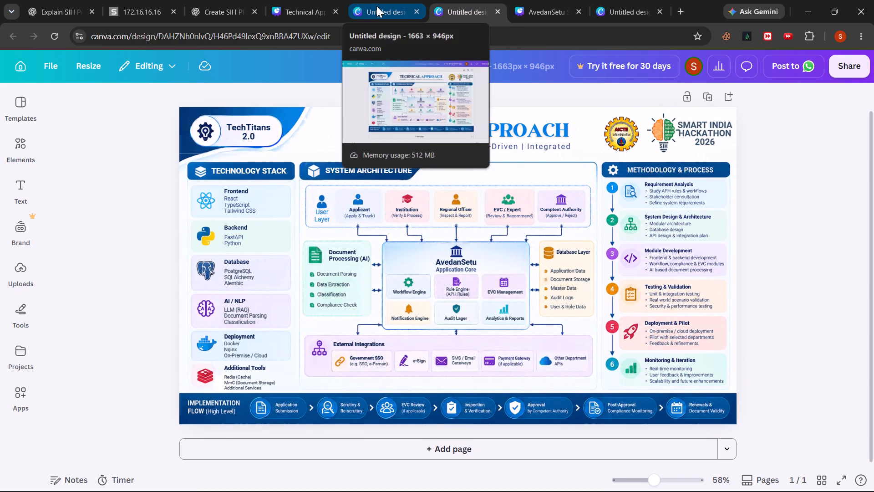
pyautogui.click(376, 6)
pyautogui.click(466, 5)
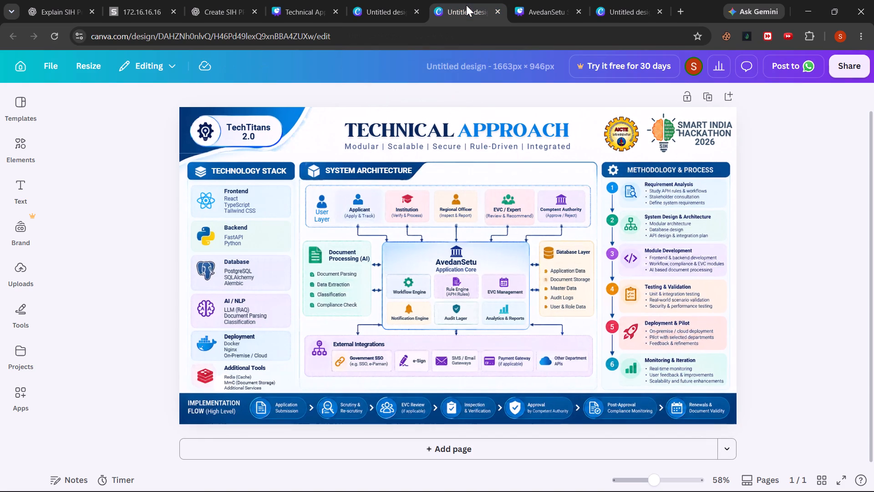
pyautogui.click(383, 9)
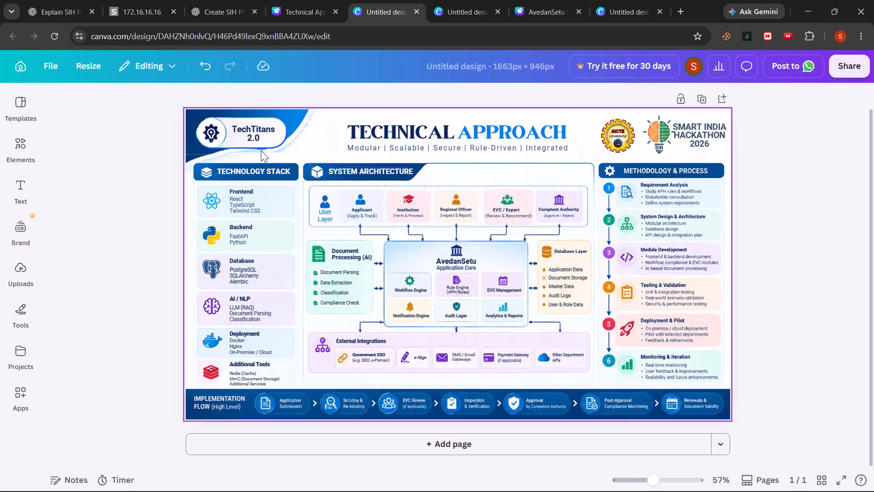
pyautogui.click(91, 226)
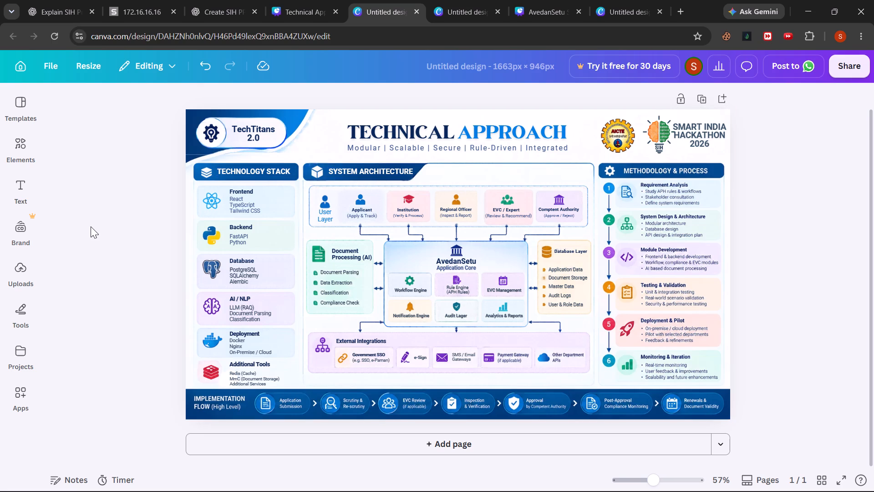